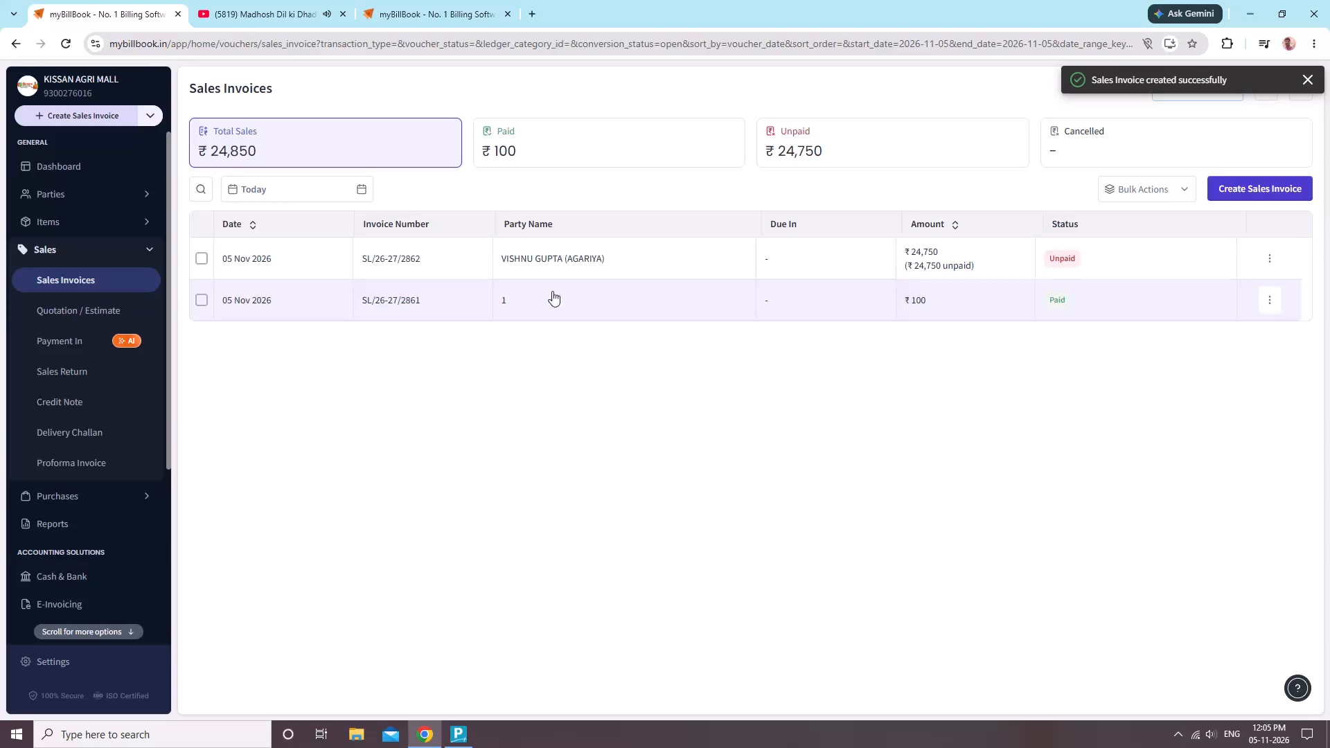
Open the unpaid sales invoice SL/26-27/2862 from today's sales invoices to view its details.
click(675, 243)
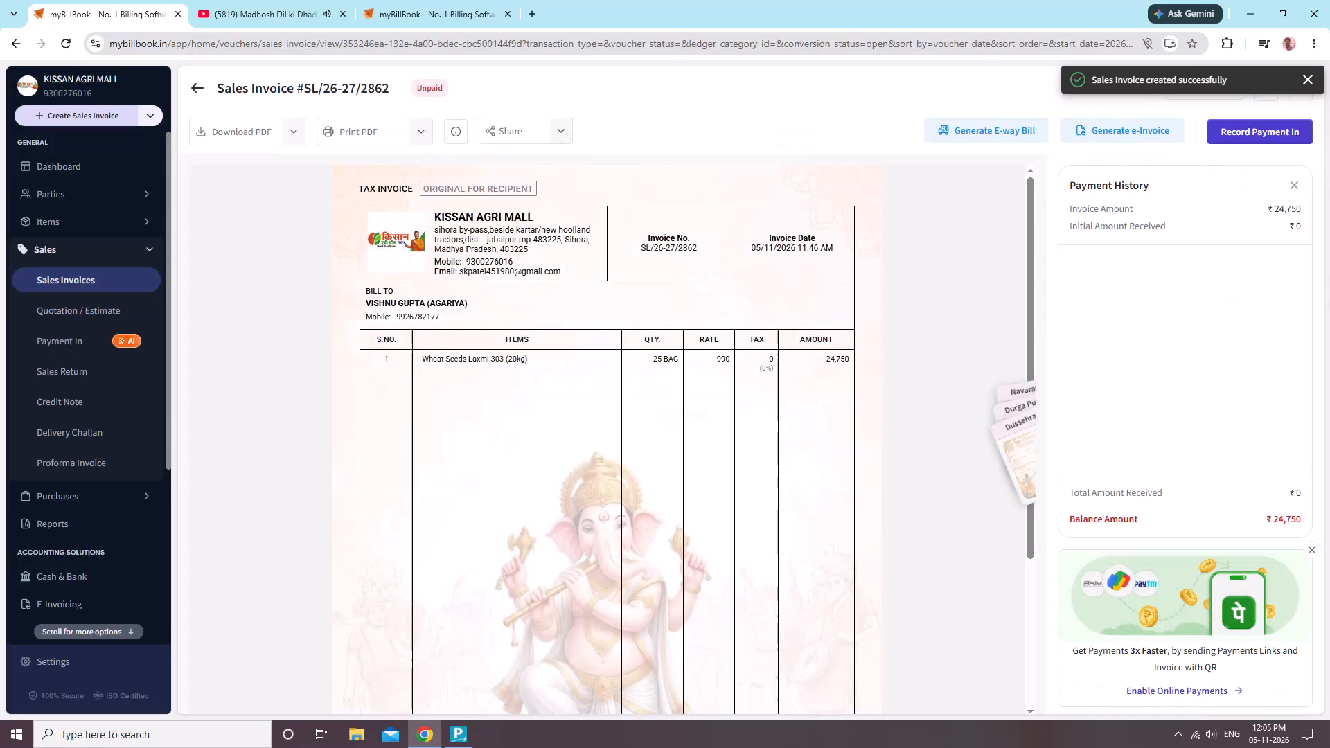
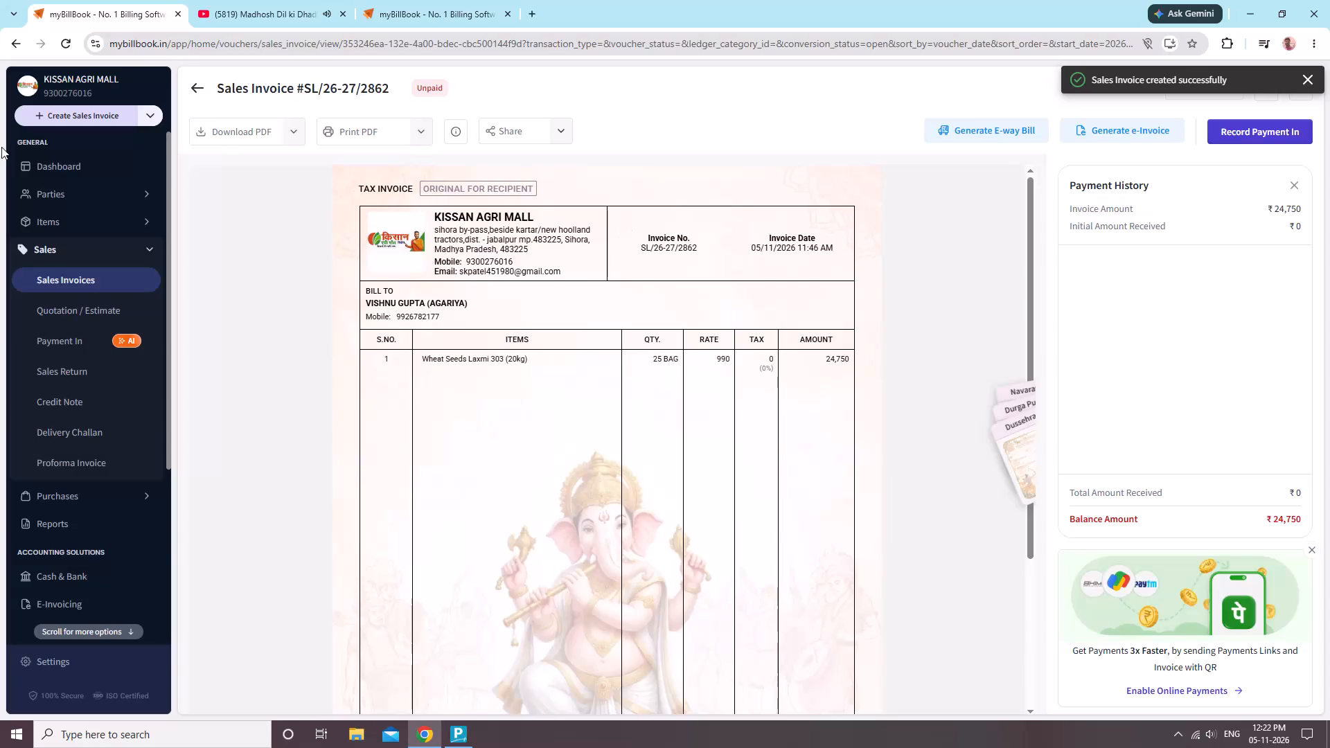
Open the items inventory and search the item names for "chu".
click(55, 224)
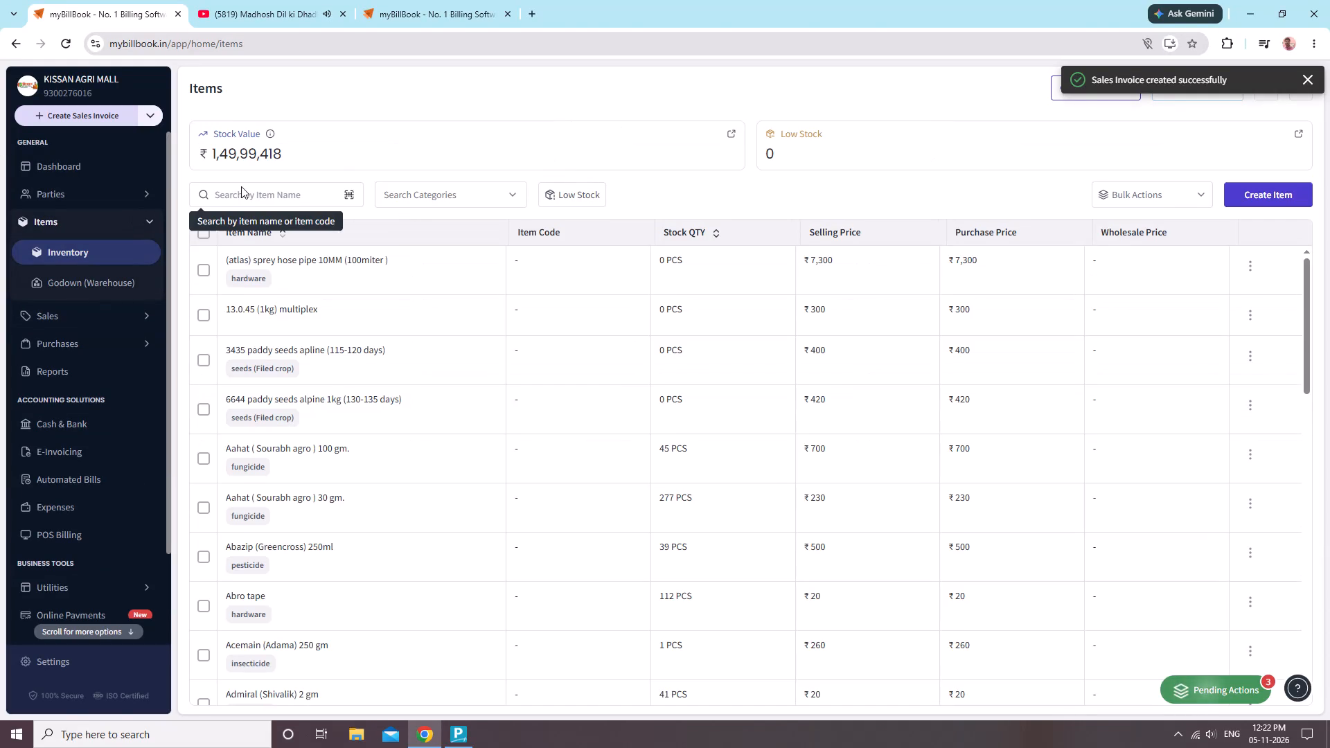
double_click(246, 196)
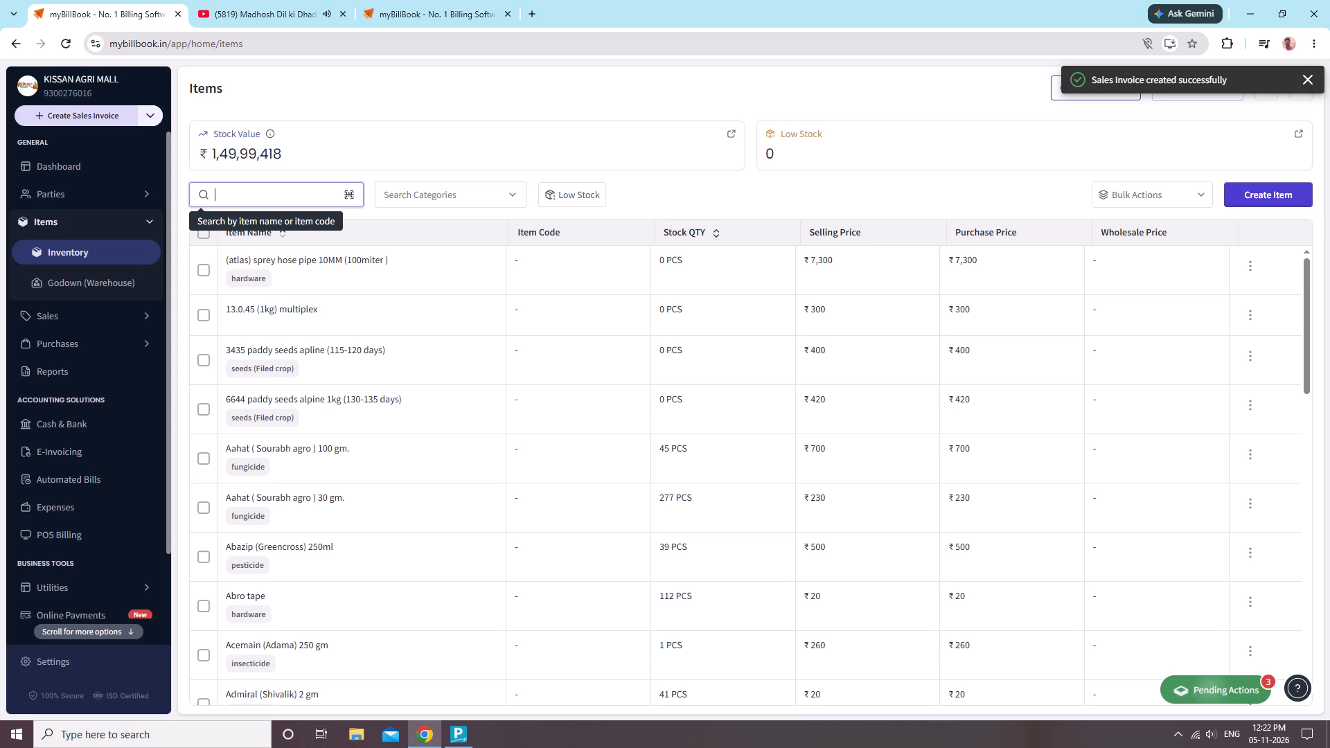
text(chu)
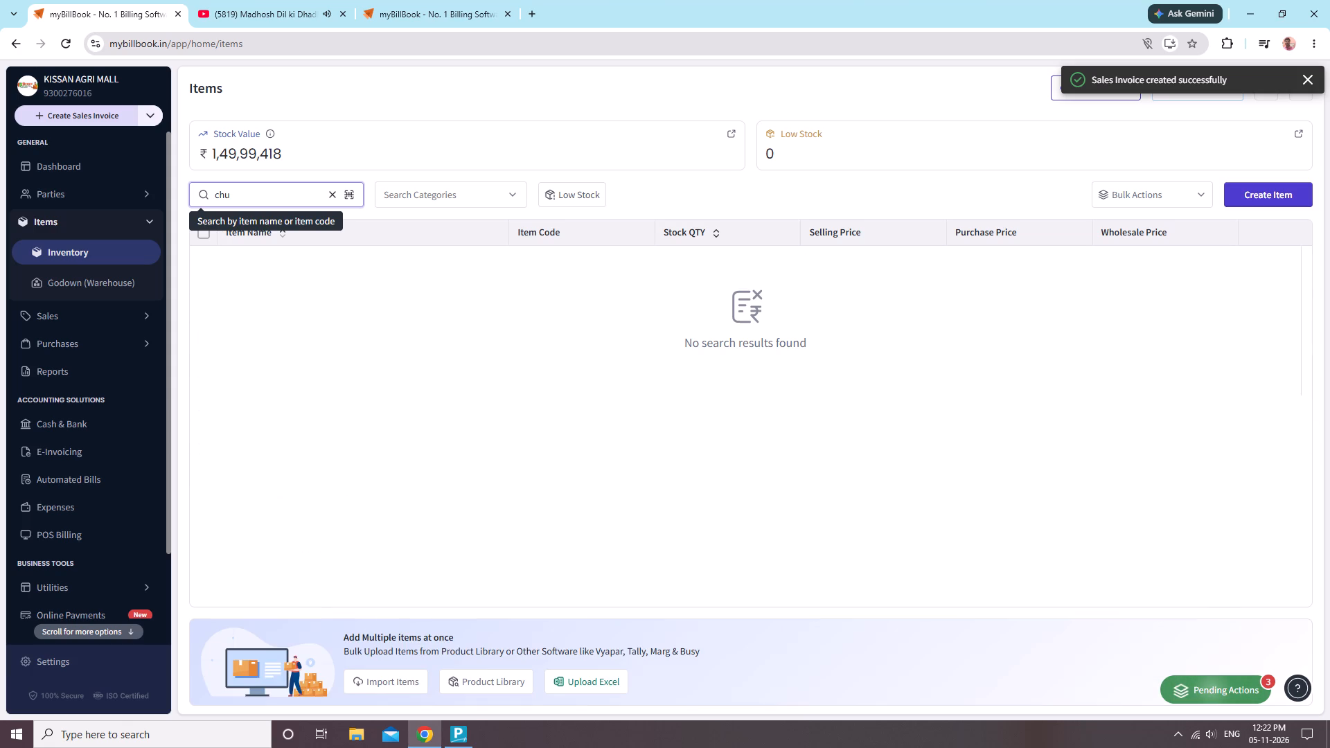
Replace the inventory search term with "bee" to look for a different item.
key(BackSpace)
key(BackSpace)
key(BackSpace)
key(b)
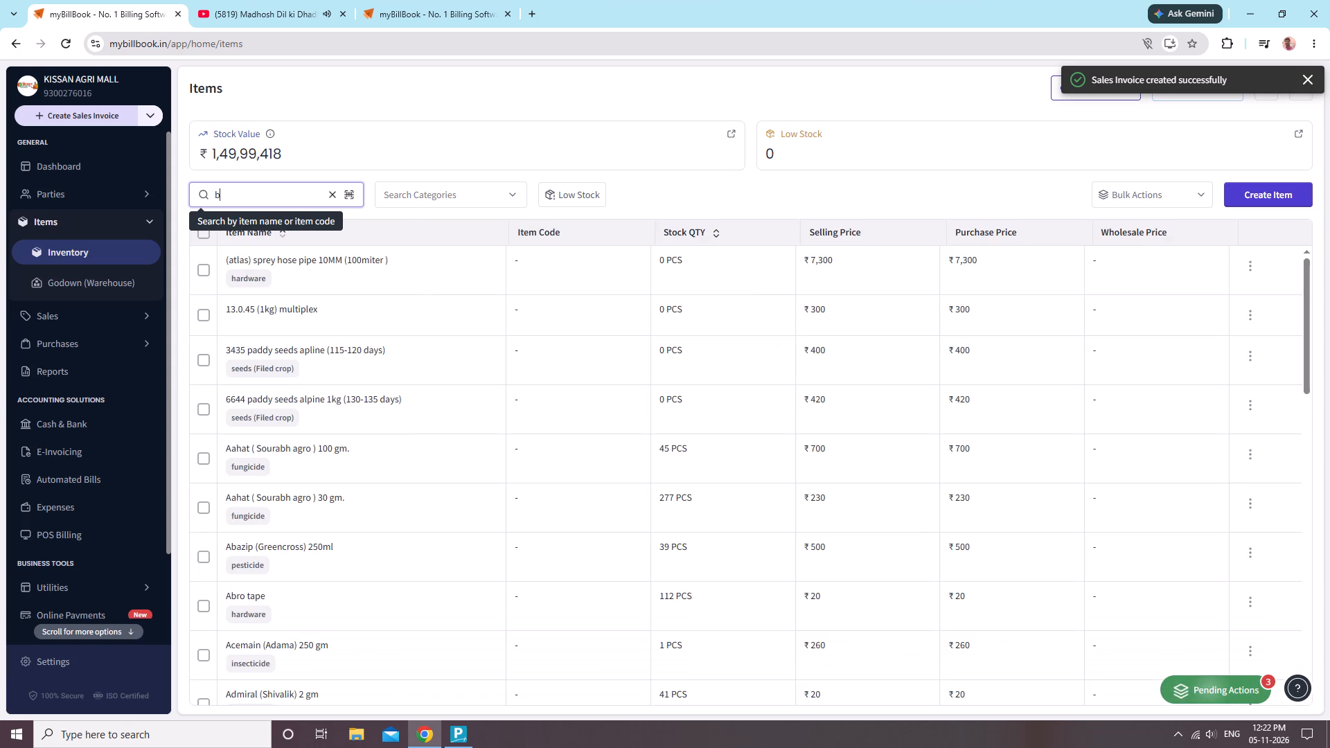
key(e)
key(e)
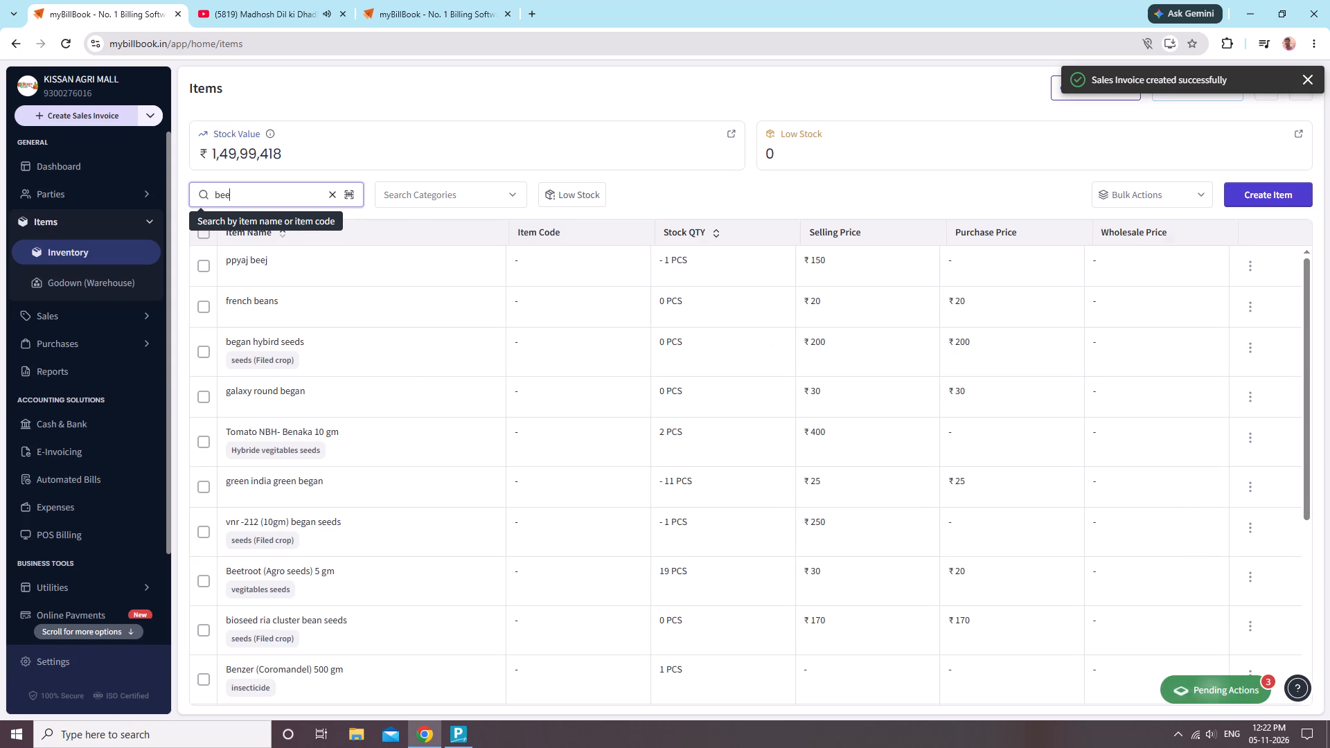
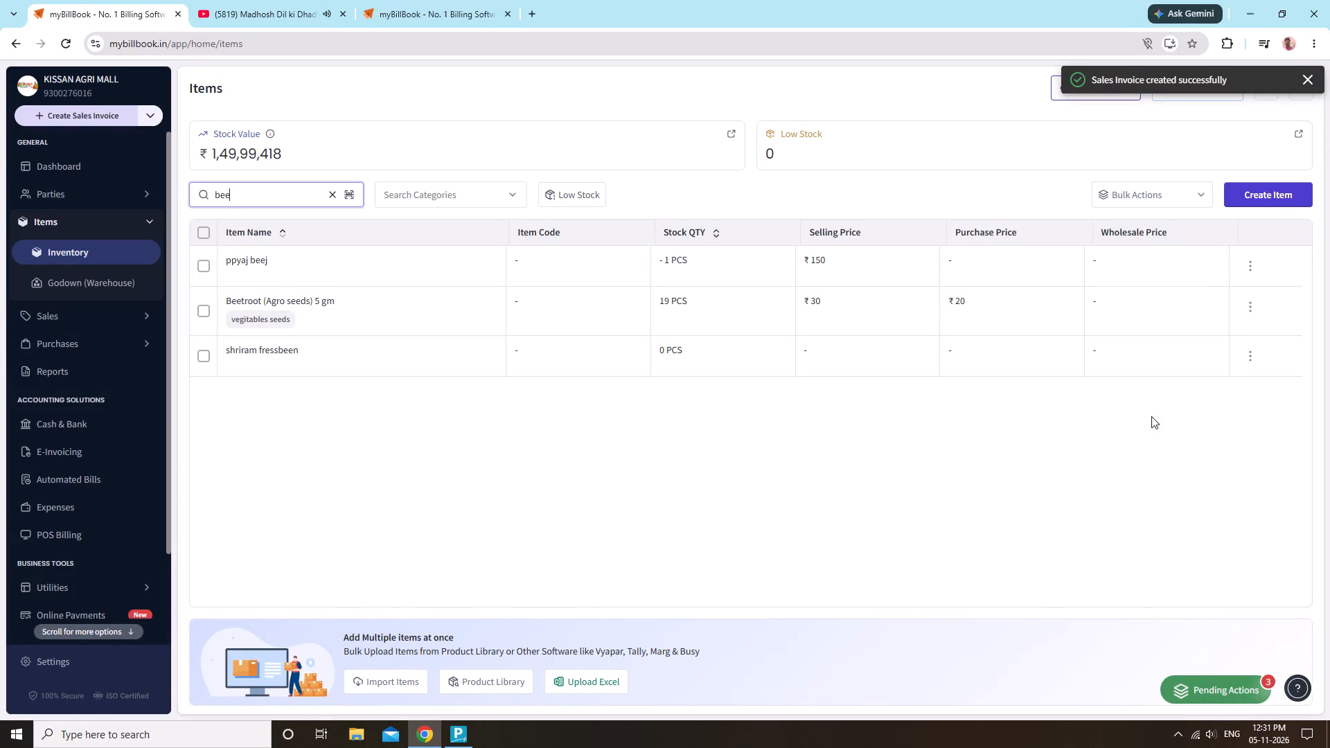
Open the newest sales invoice, SL/26-27/2862, from the sales invoices list.
click(54, 304)
click(510, 252)
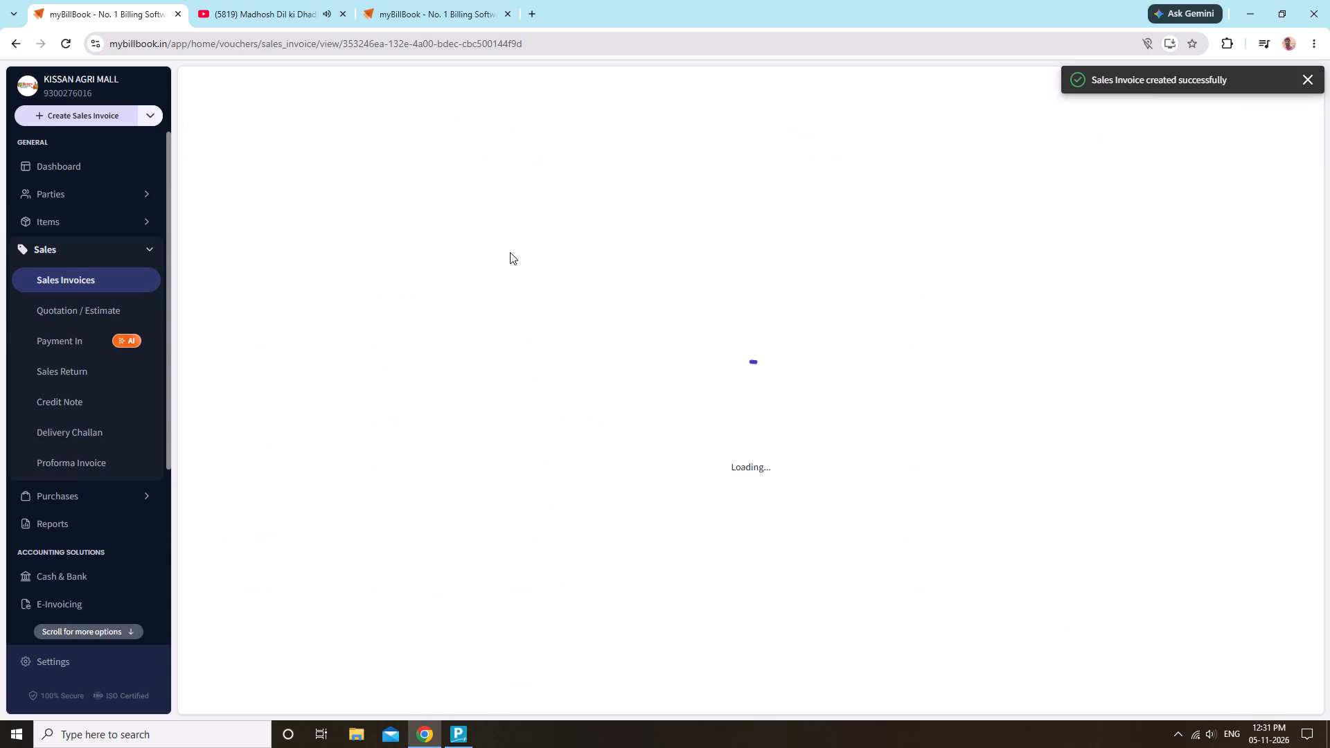
Switch to TallyPrime and leave the open purchase voucher and ledger reports, returning to the Gateway of Tally main menu.
click(460, 740)
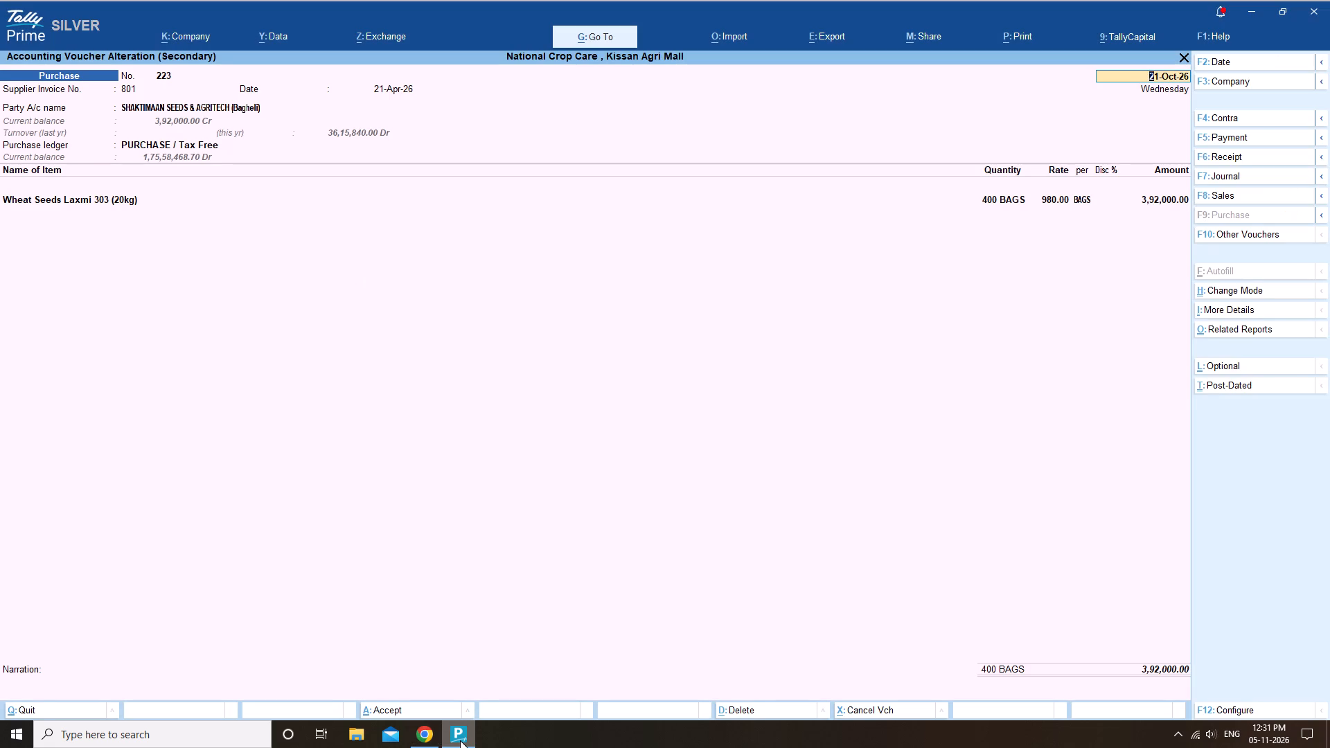
key(Escape)
key(Escape)
key(Escape)
key(Escape)
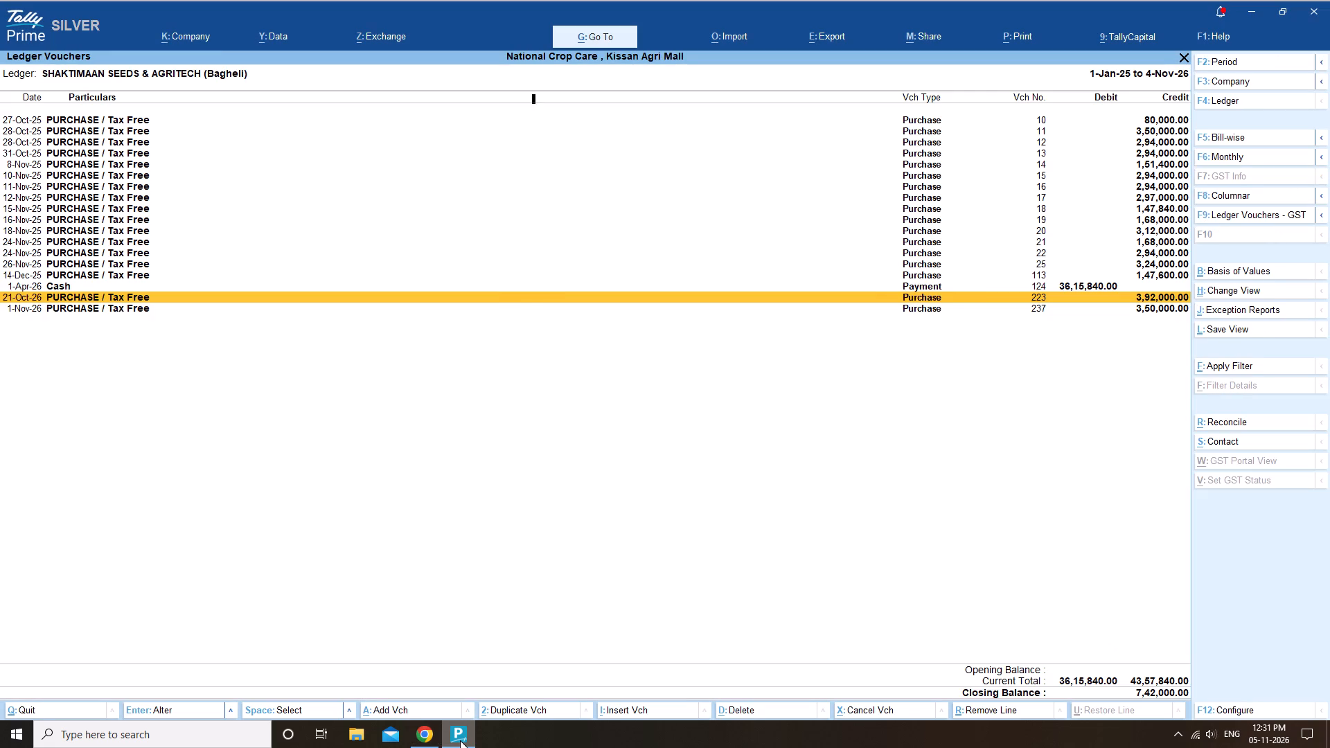
key(Escape)
key(Escape)
key(Escape)
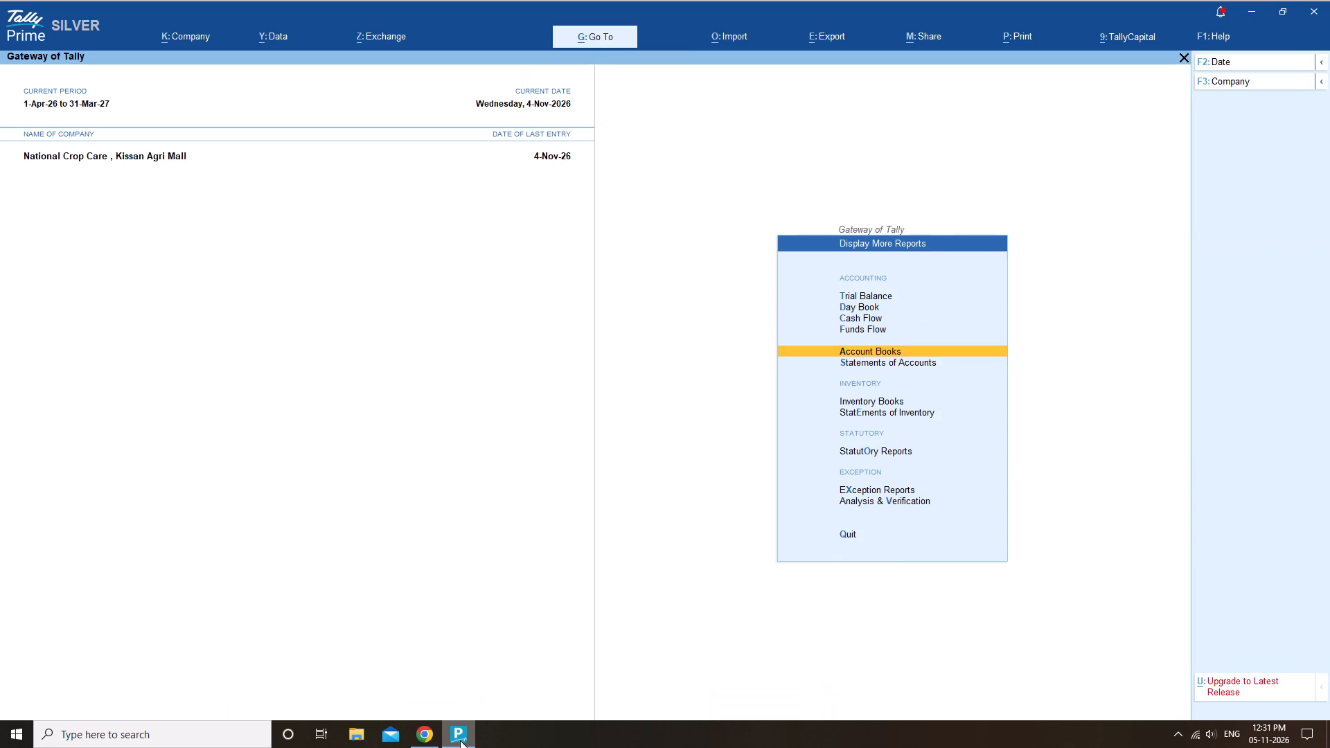
key(Escape)
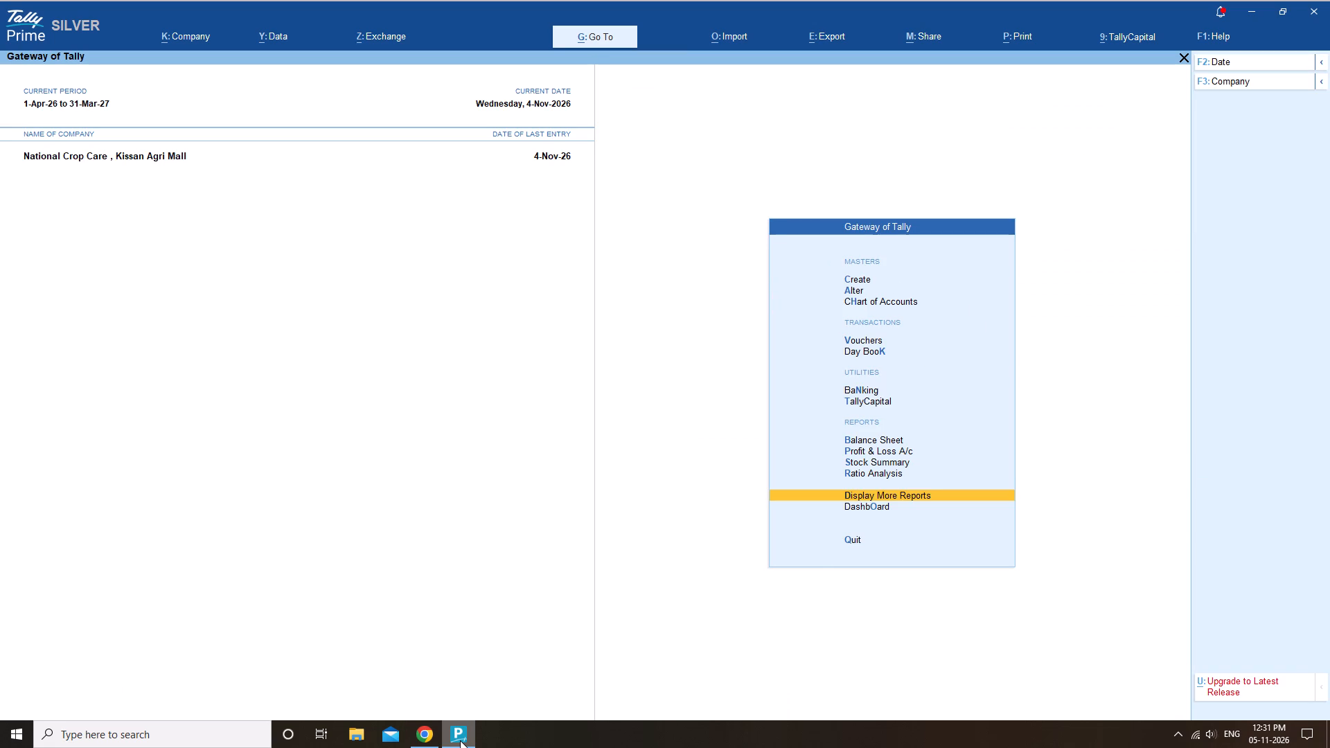
Start a new accounting voucher and change its voucher type to Sales.
key(v)
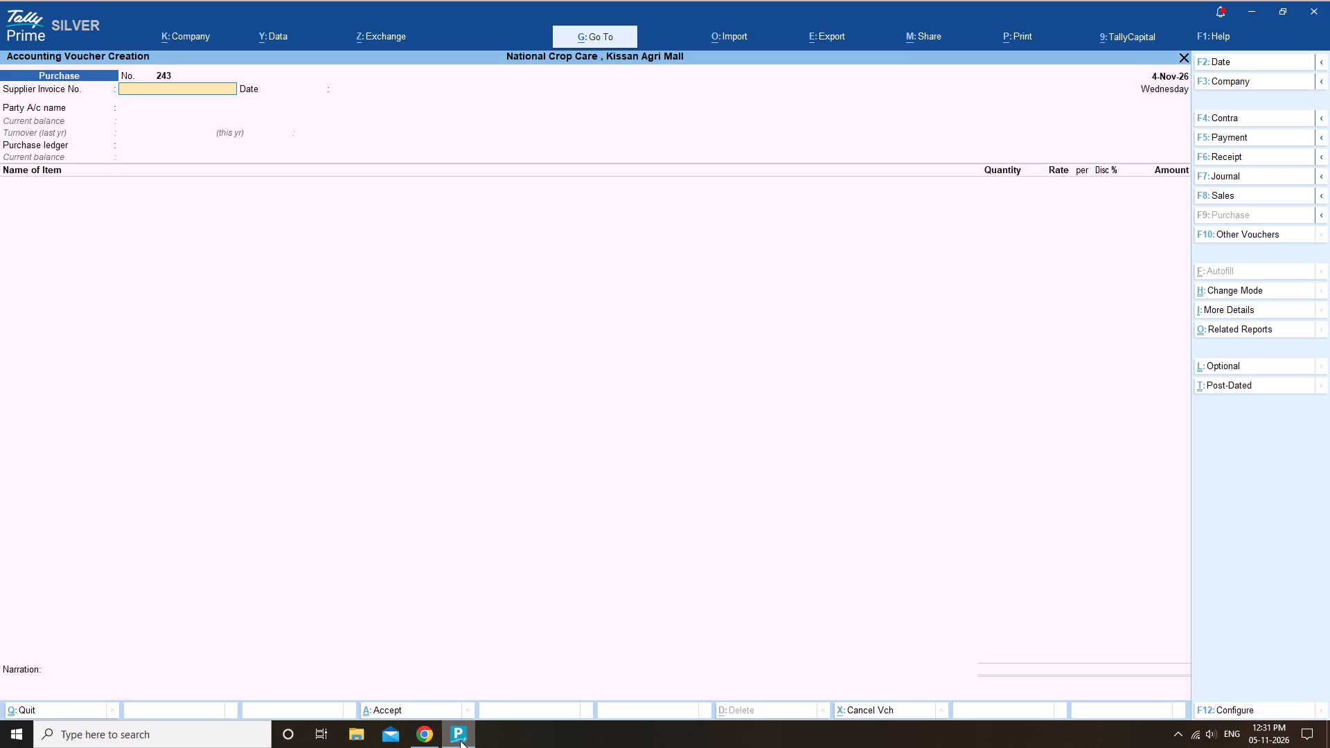
click(1260, 187)
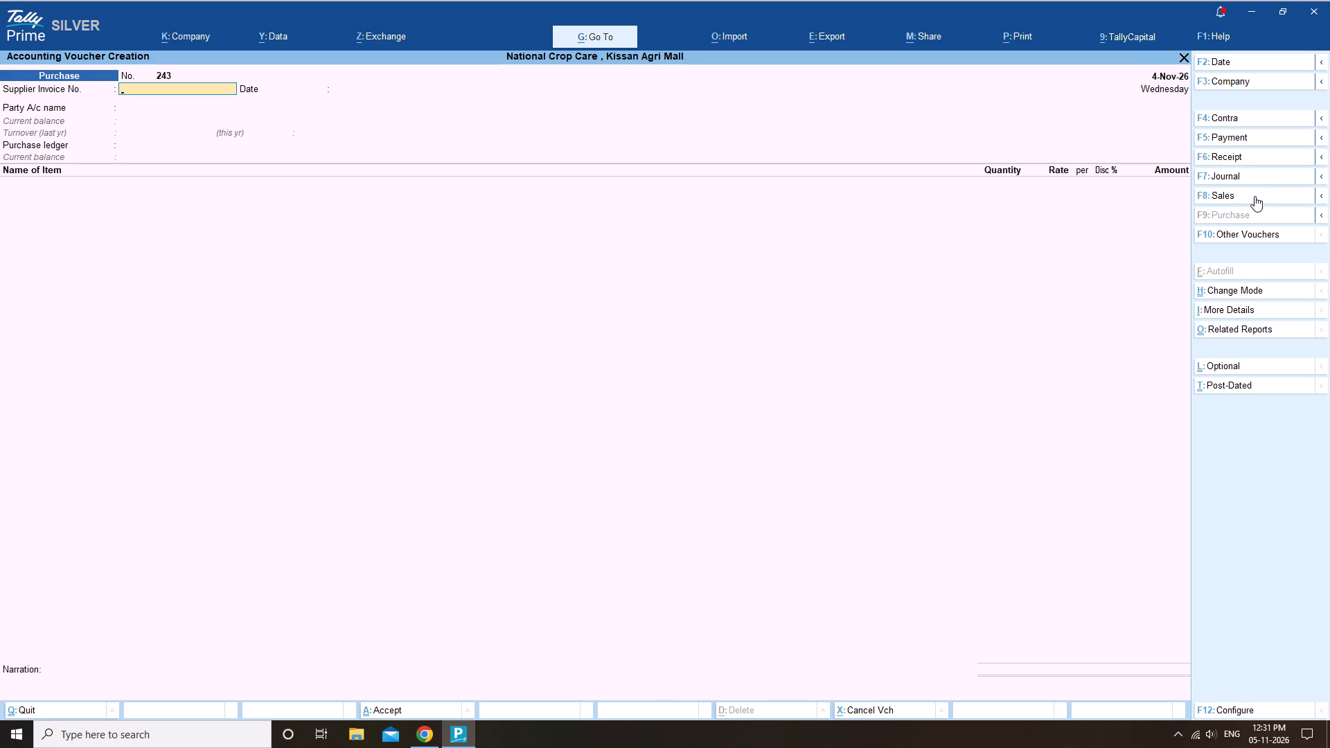
click(1254, 196)
key(Down)
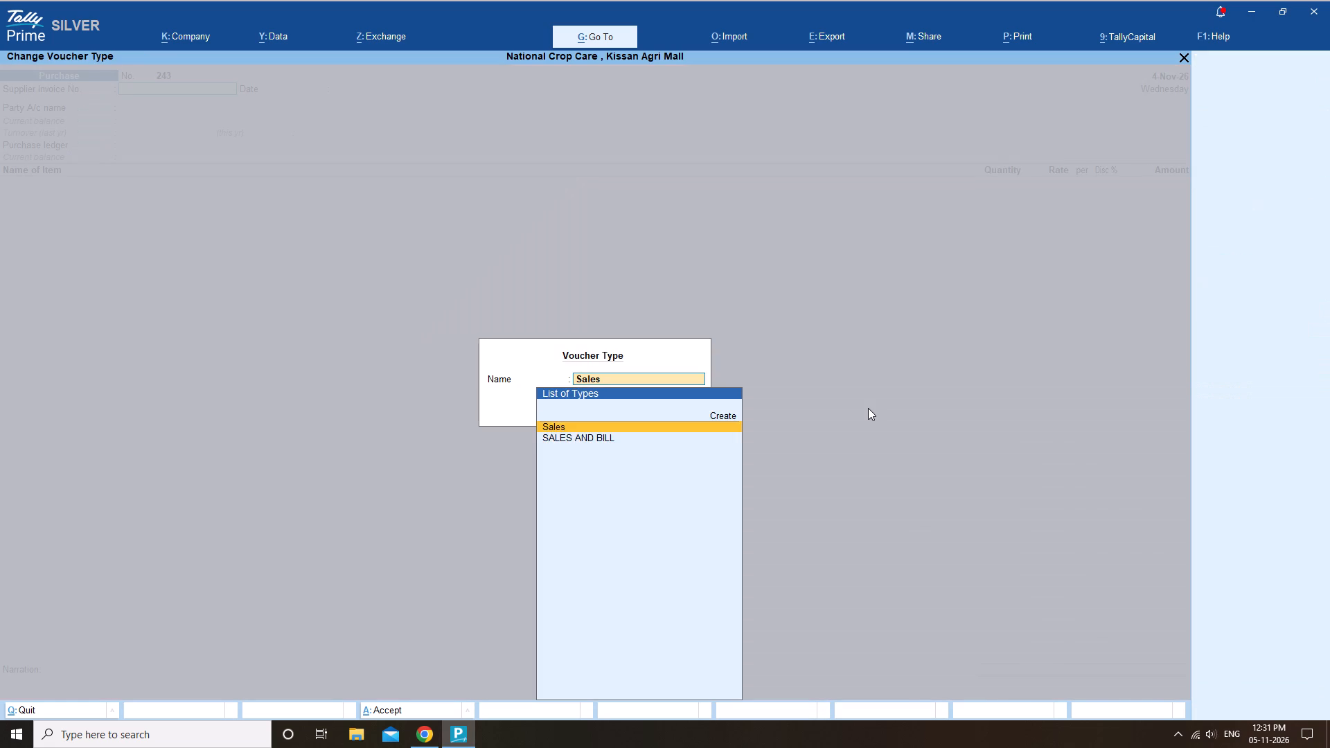
key(Return)
Check the customer on the myBillBook invoice and choose the matching Krashi Kendra Agariya ledger as the sales voucher's party account.
key(alt+Tab)
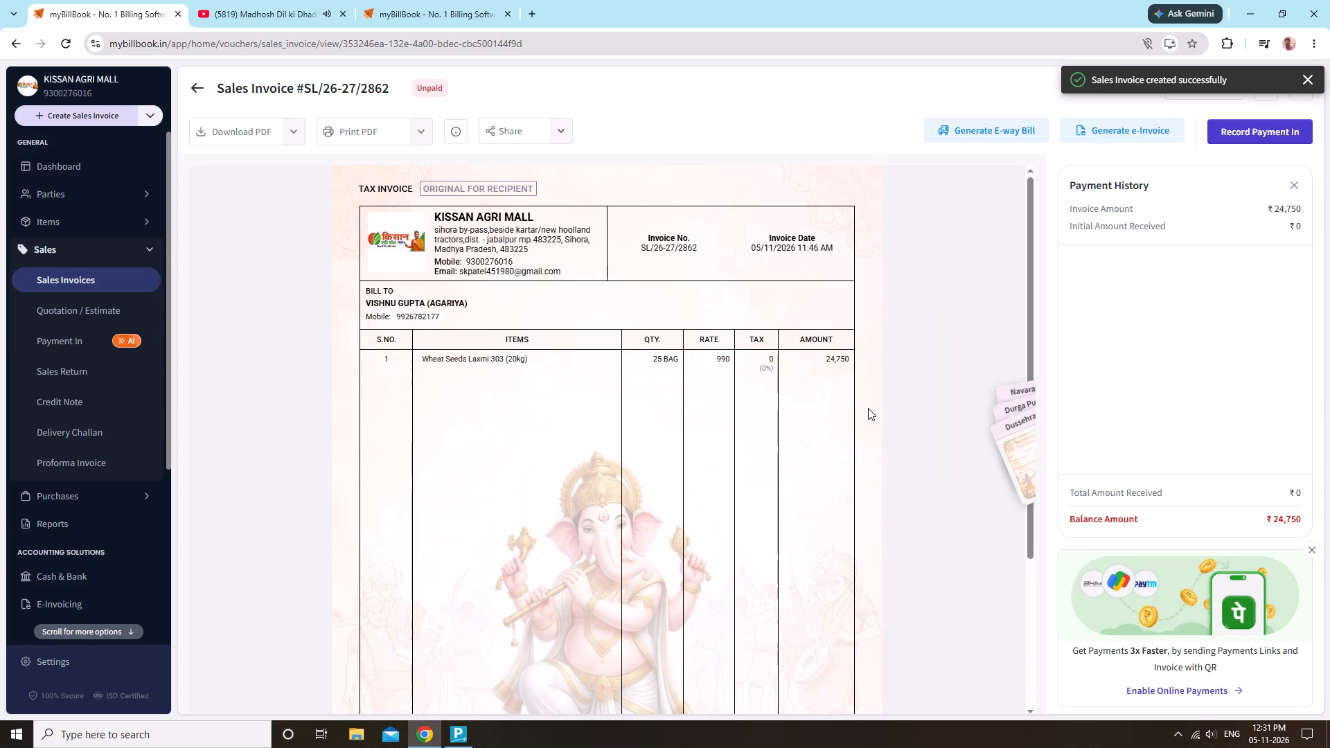
key(alt+Tab)
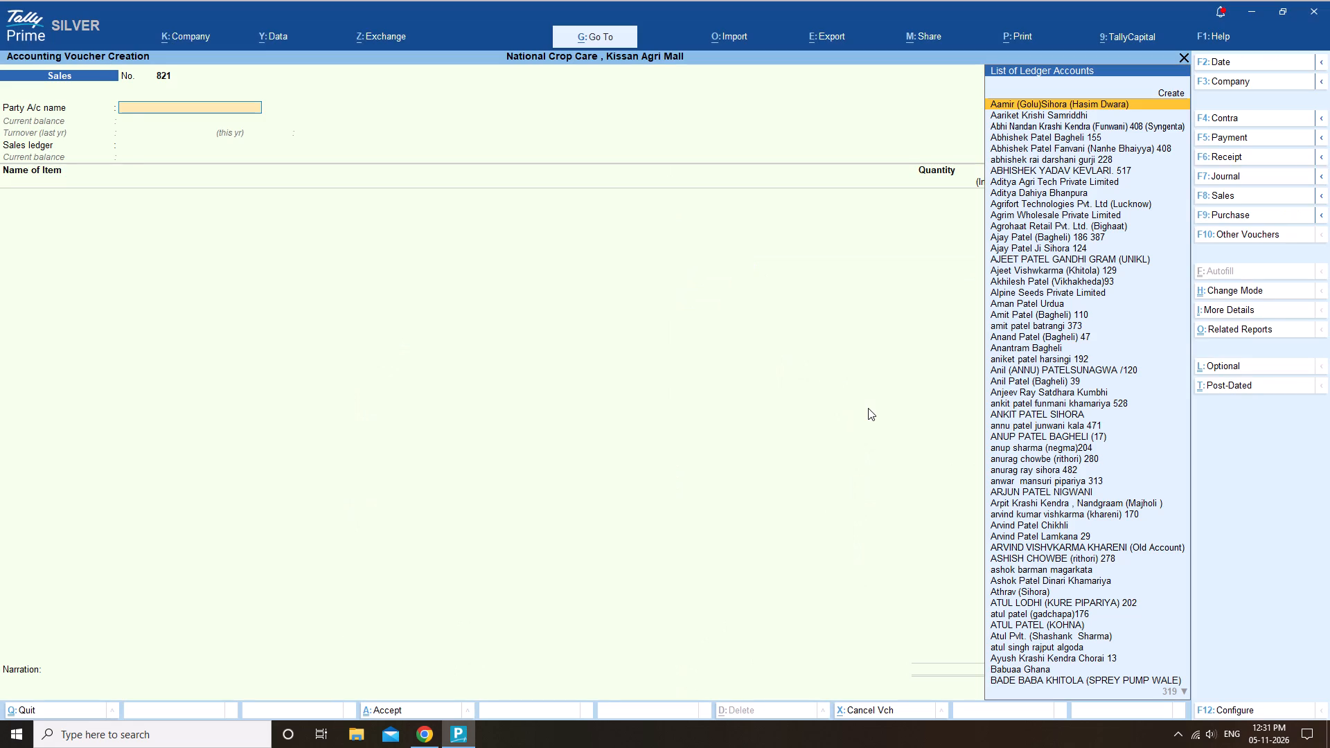
key(alt+Tab)
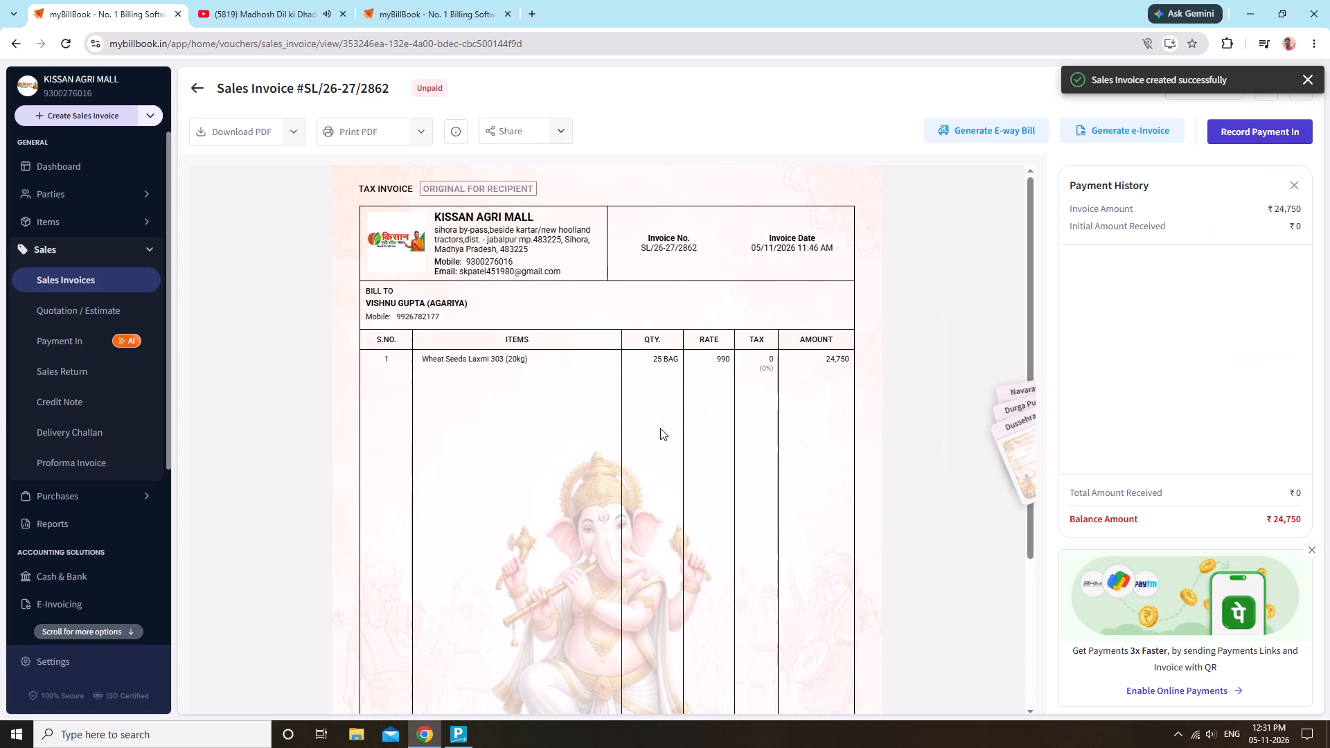
key(alt+Tab)
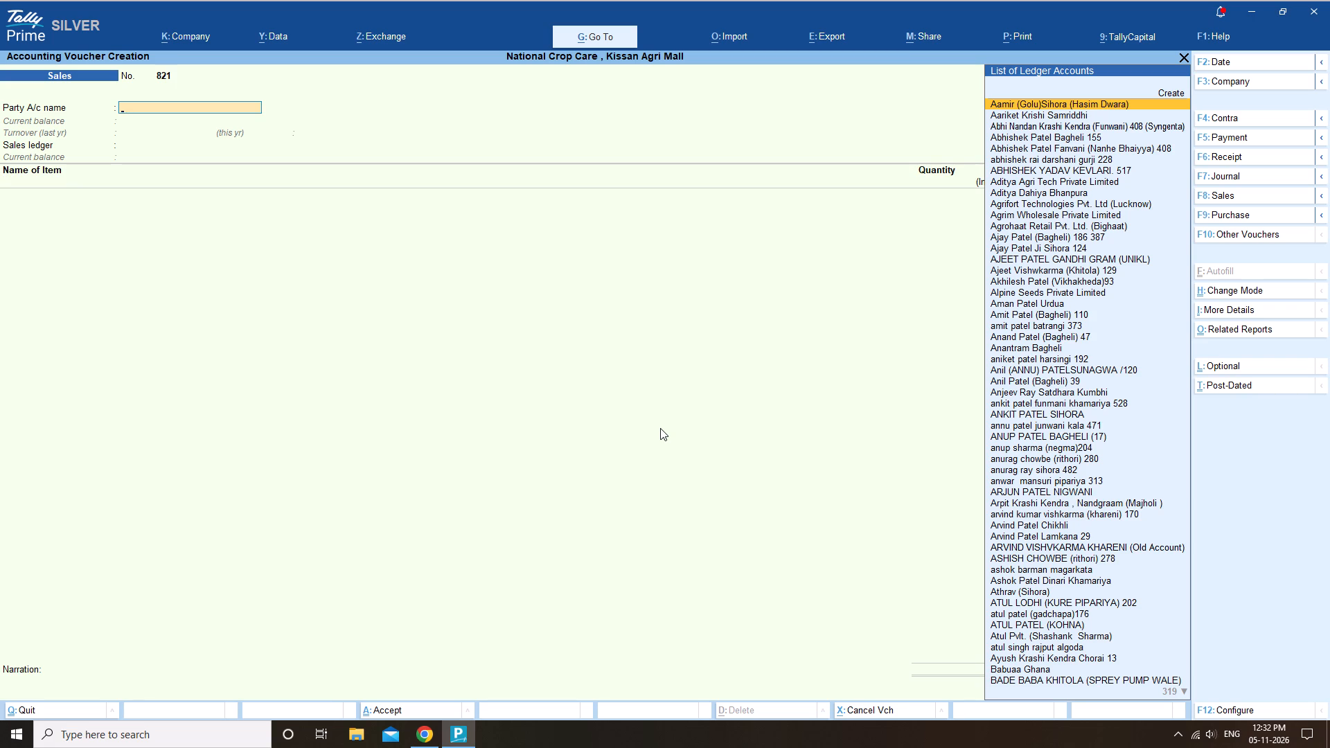
text(vishn)
key(Return)
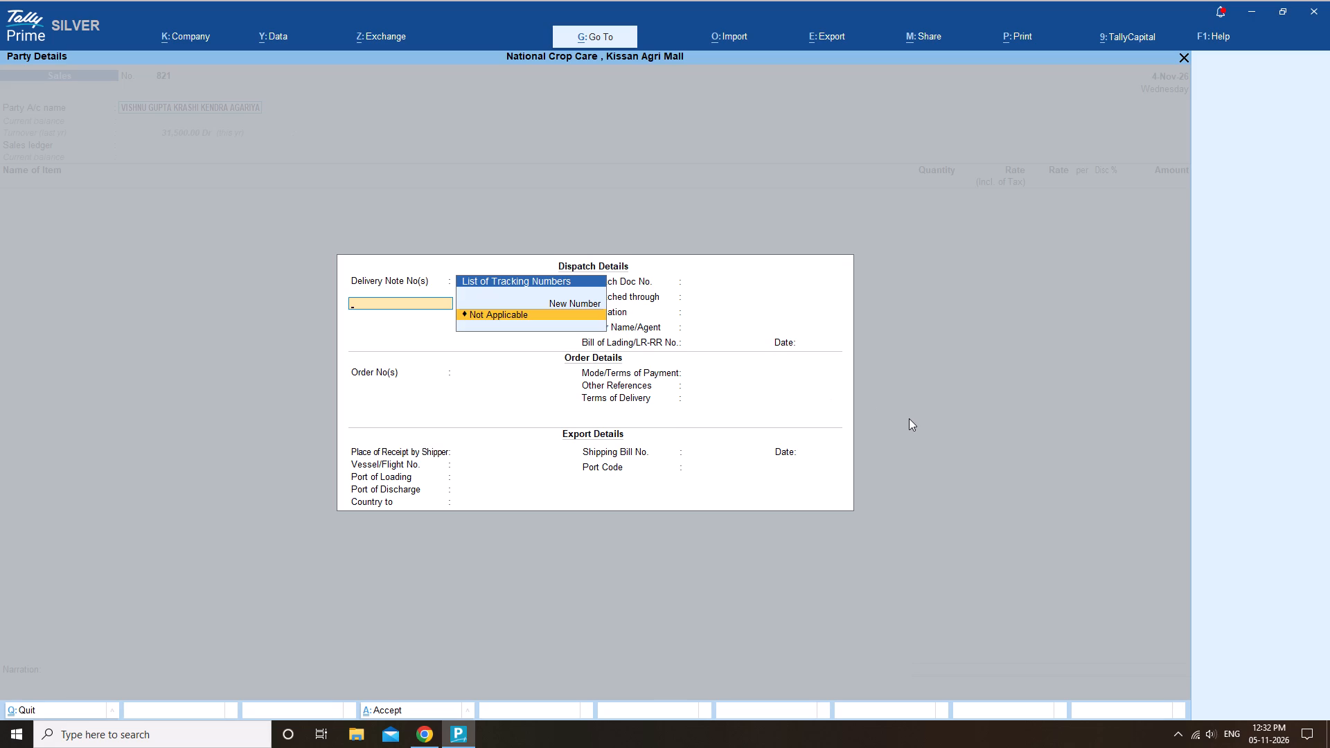
Fill the dispatch and export details with delivery note Not Applicable and destination country India, leaving the other fields blank.
key(Return)
key(Return)
key(Return)
key(Return)
key(Return)
key(Return)
key(Return)
key(Return)
key(Return)
key(Return)
key(Return)
key(Return)
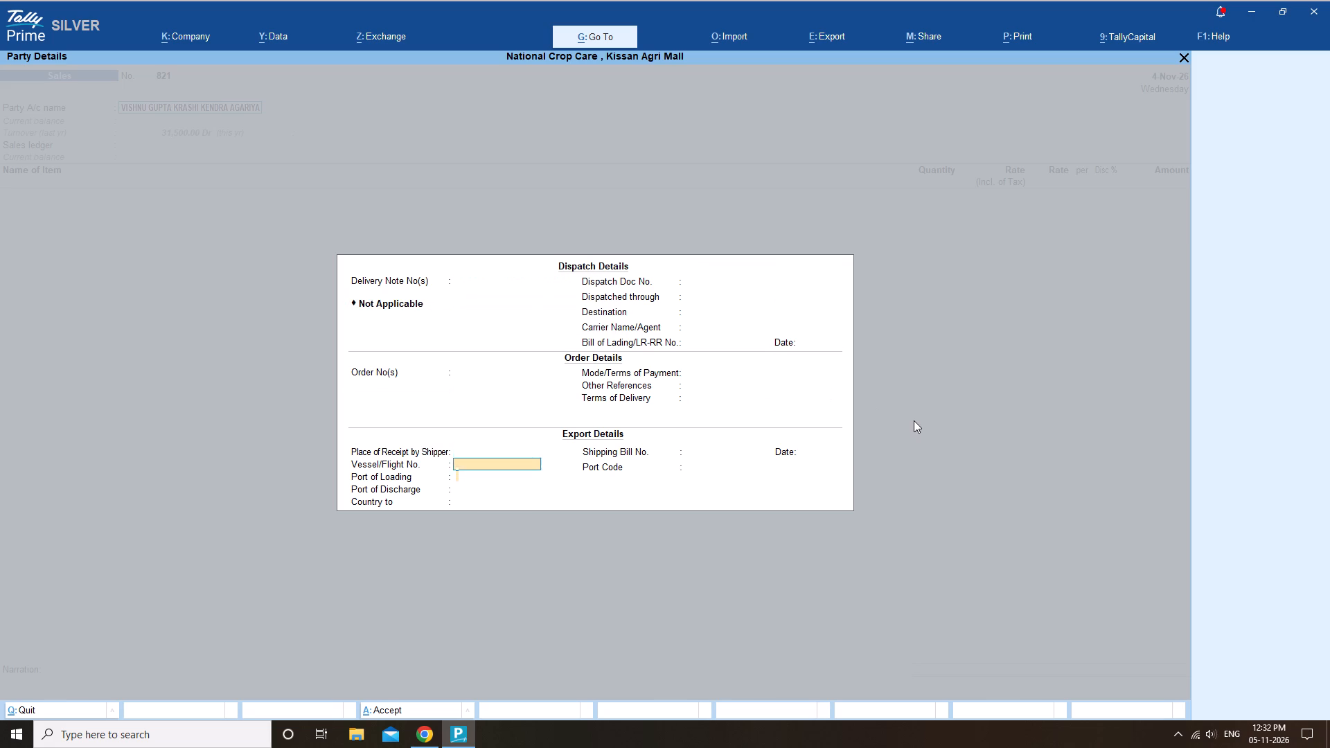
key(Return)
key(Return)
key(Return)
text(in)
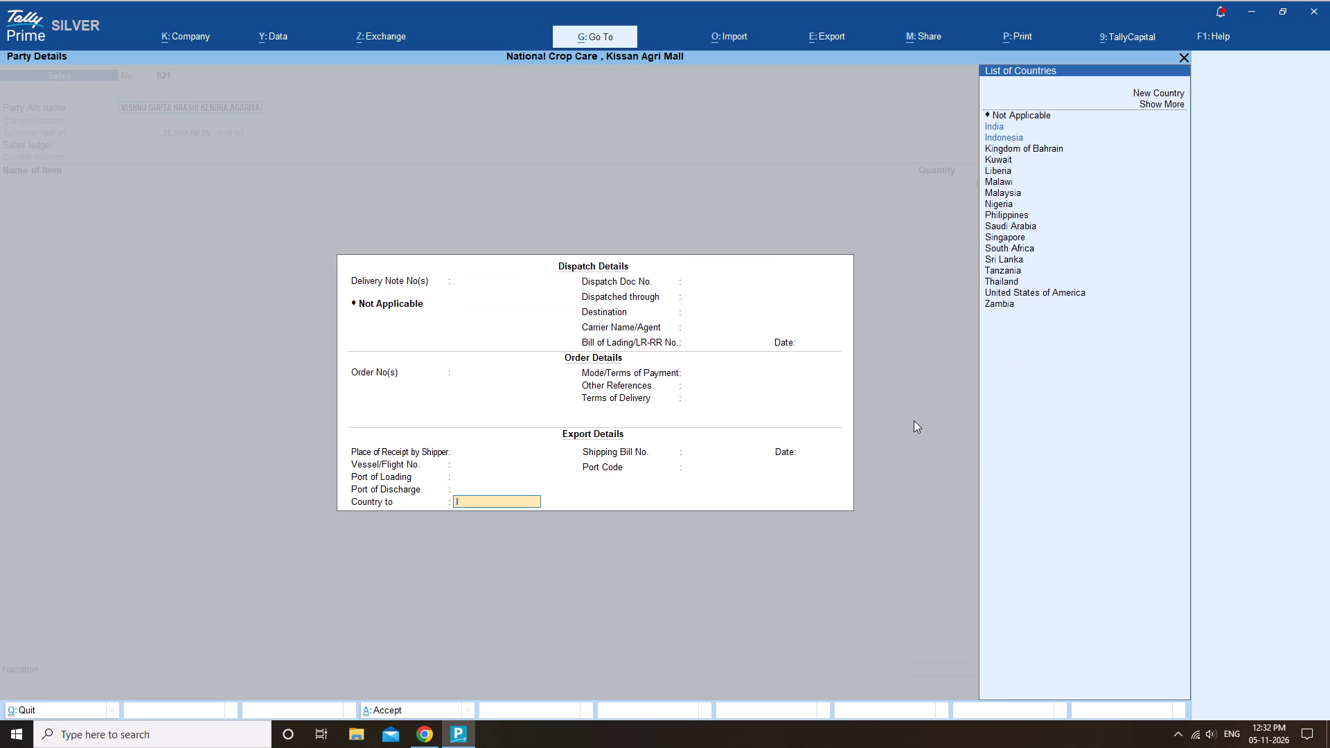
key(Down)
key(Return)
Accept the party's buyer details with state Madhya Pradesh, country India, Regular GST registration and place of supply Madhya Pradesh.
key(Return)
key(Return)
key(Return)
key(Return)
key(Return)
key(Return)
key(Return)
key(Return)
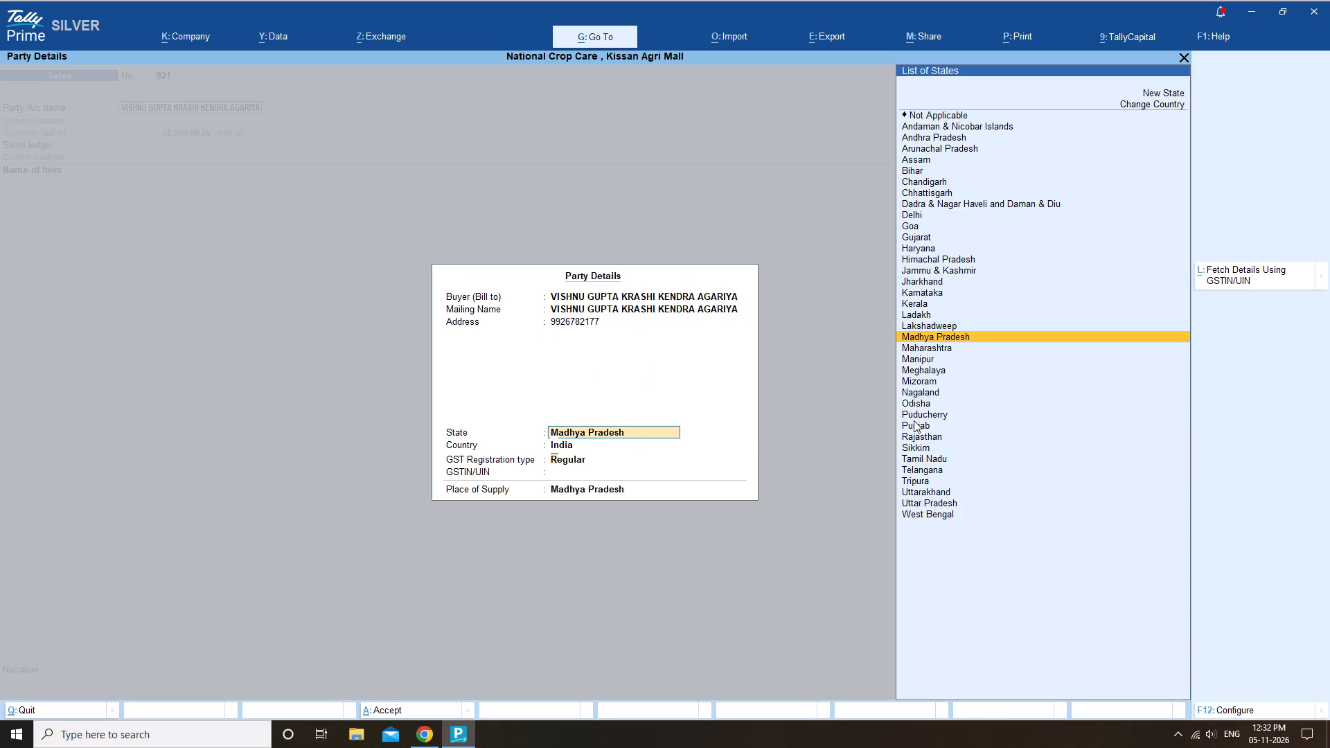
key(Return)
key(Return)
key(Return)
Choose SALES as the sales ledger for the voucher.
key(Down)
key(Down)
key(Down)
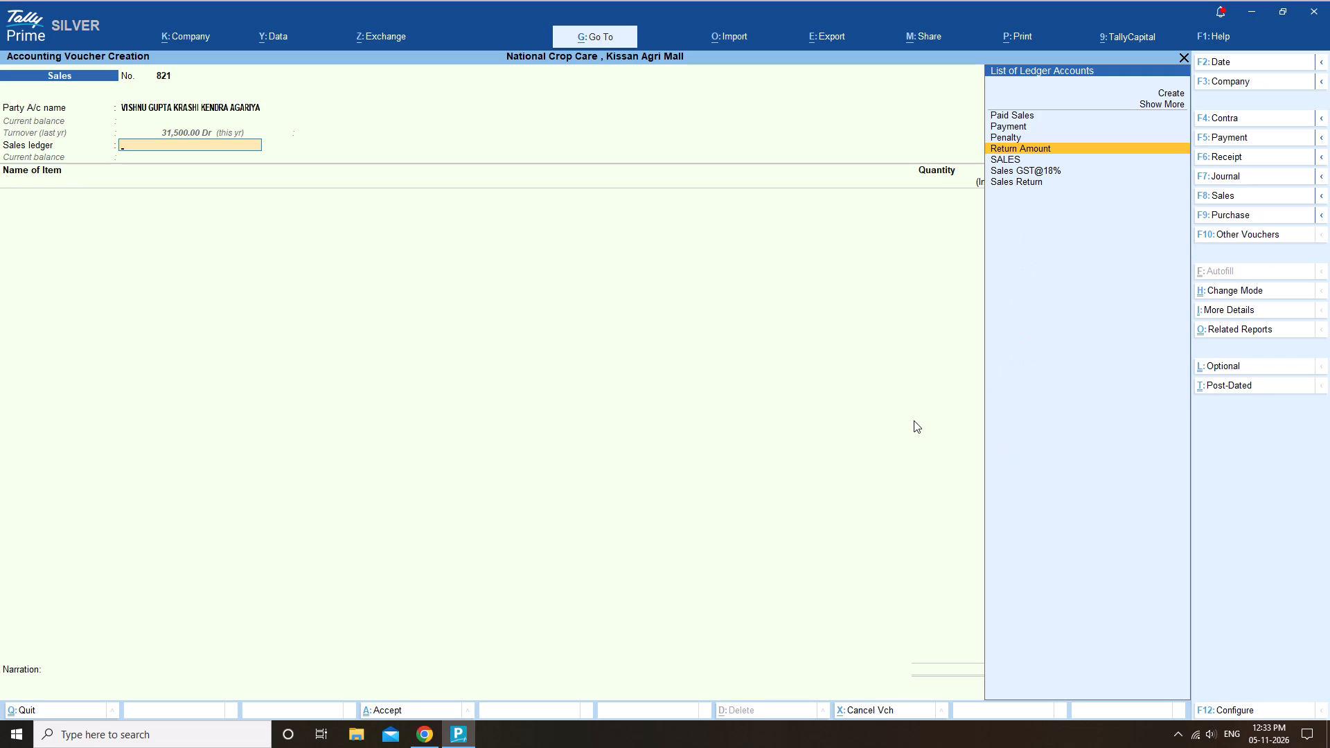
key(Down)
key(Return)
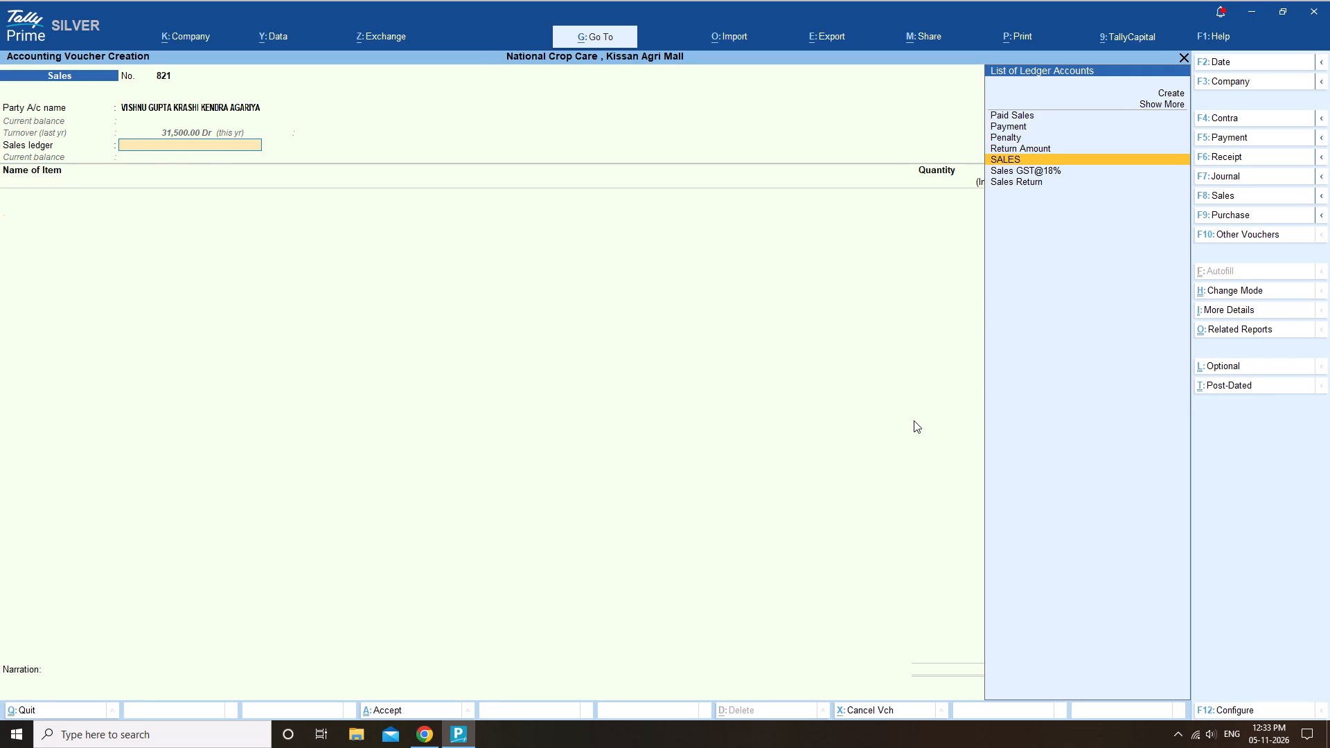
Set the voucher date to 5-Nov-26.
key(F2)
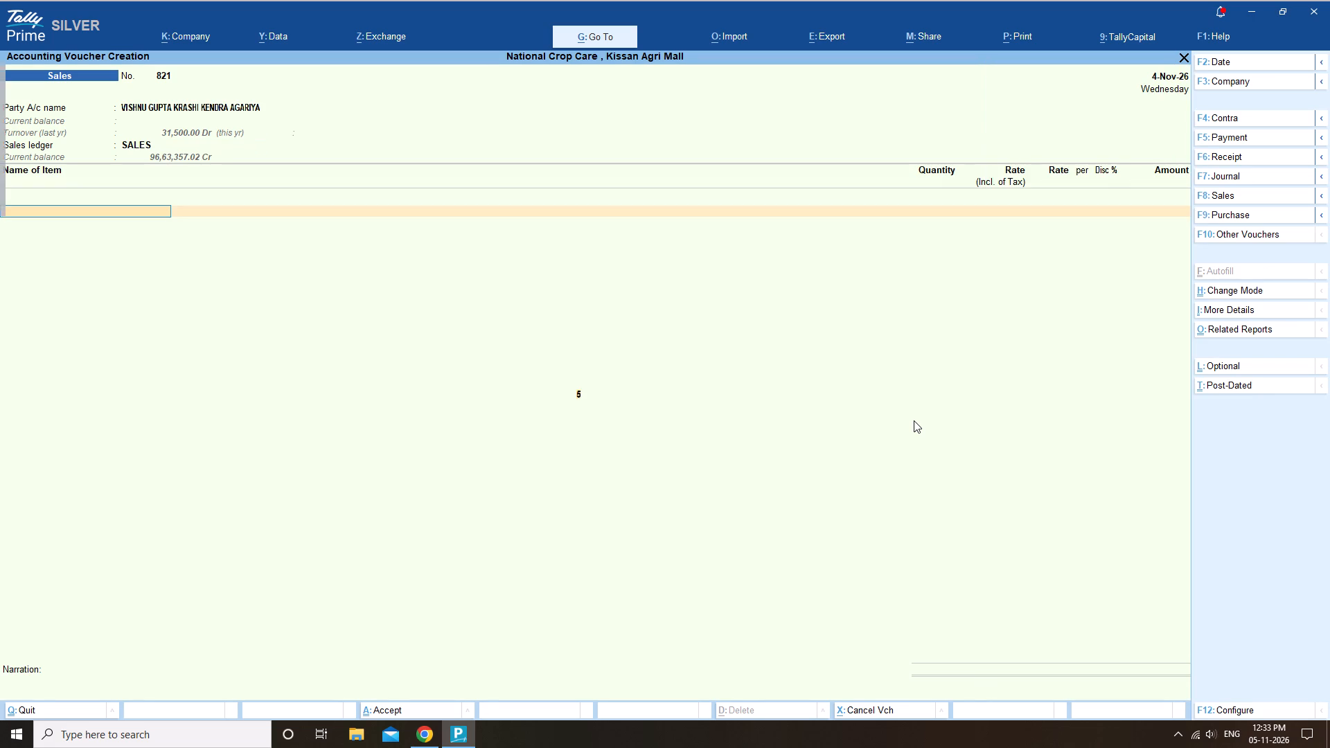
key(Return)
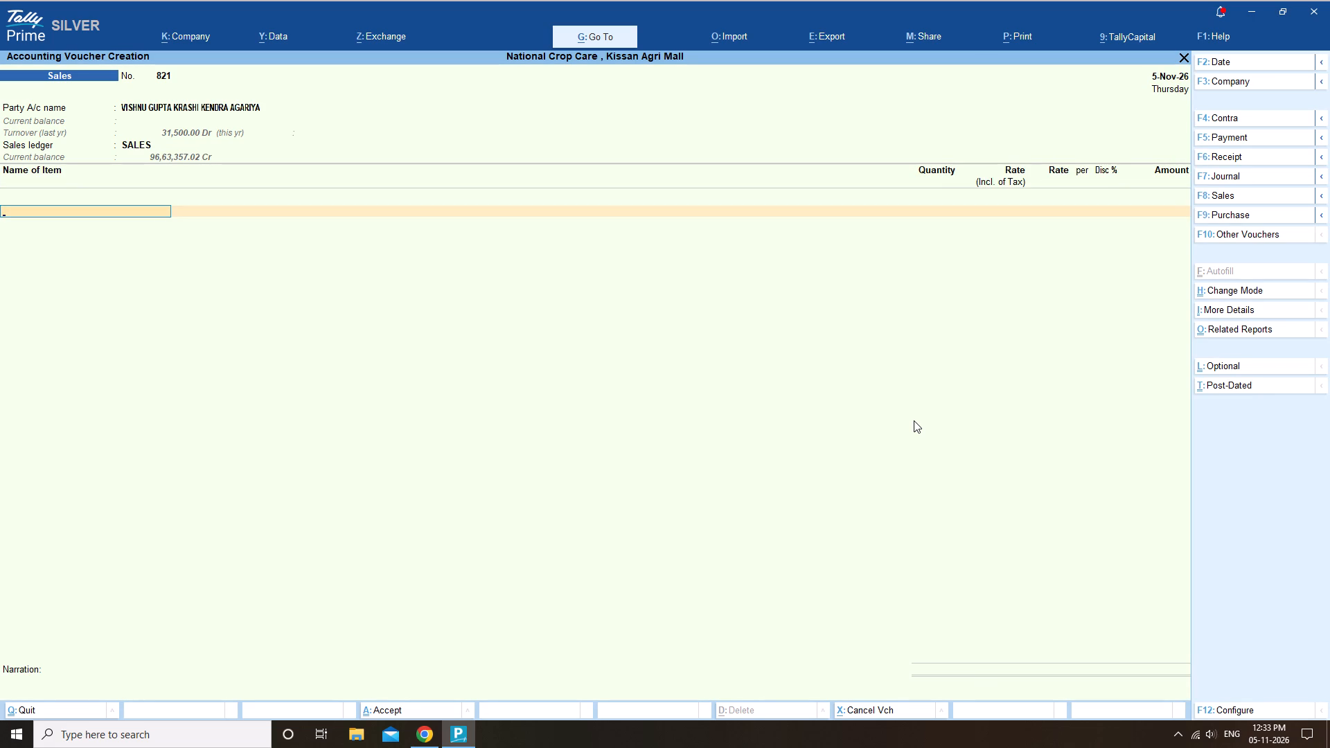
Add the stock item Wheat Seeds Laxmi 303 (20kg) to the voucher with its tracking number Not Applicable.
text(laxm)
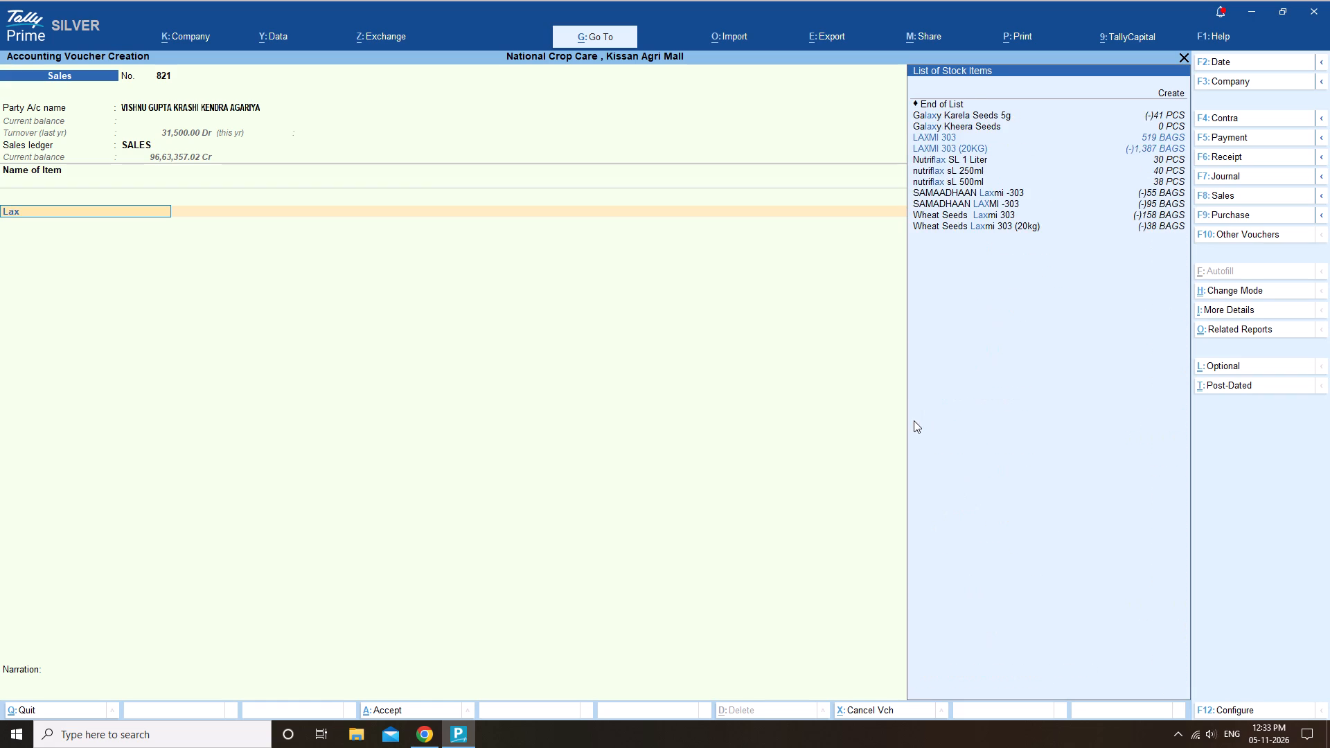
key(Down)
key(Down)
key(Down)
key(Down)
key(Down)
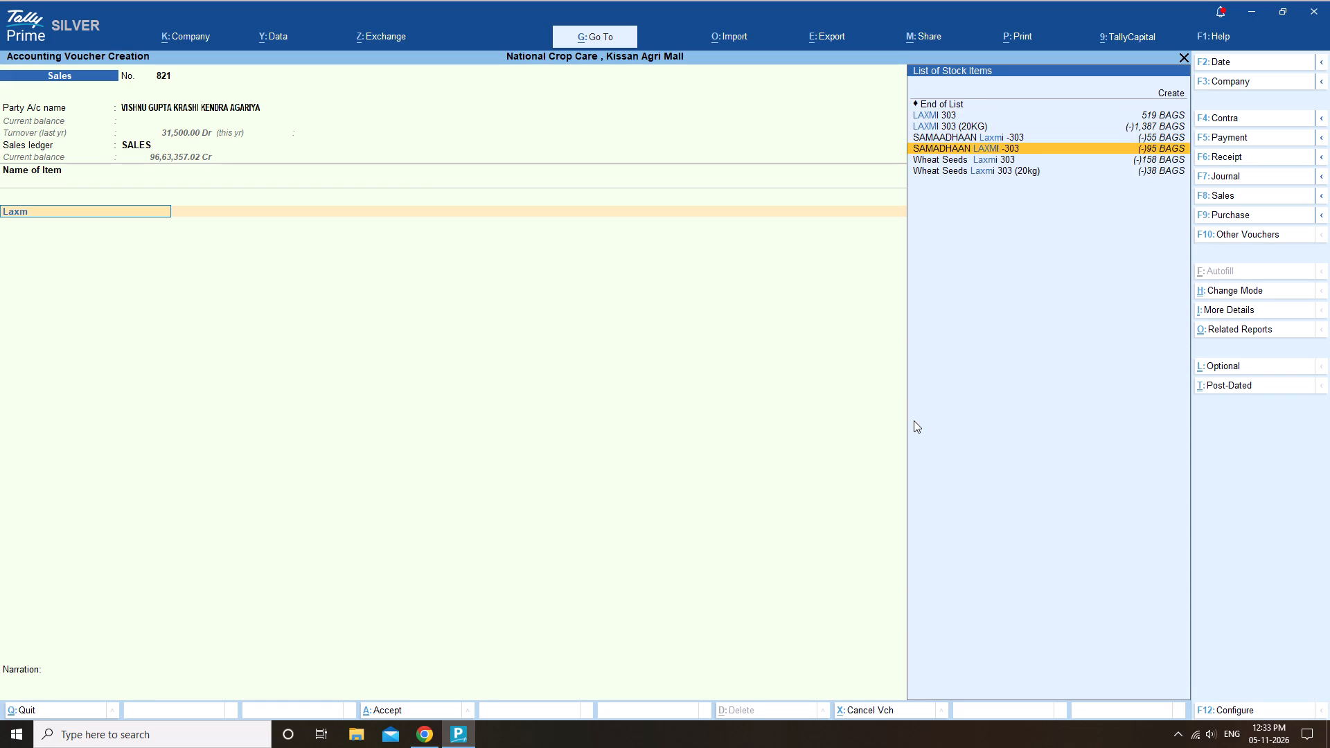
key(Down)
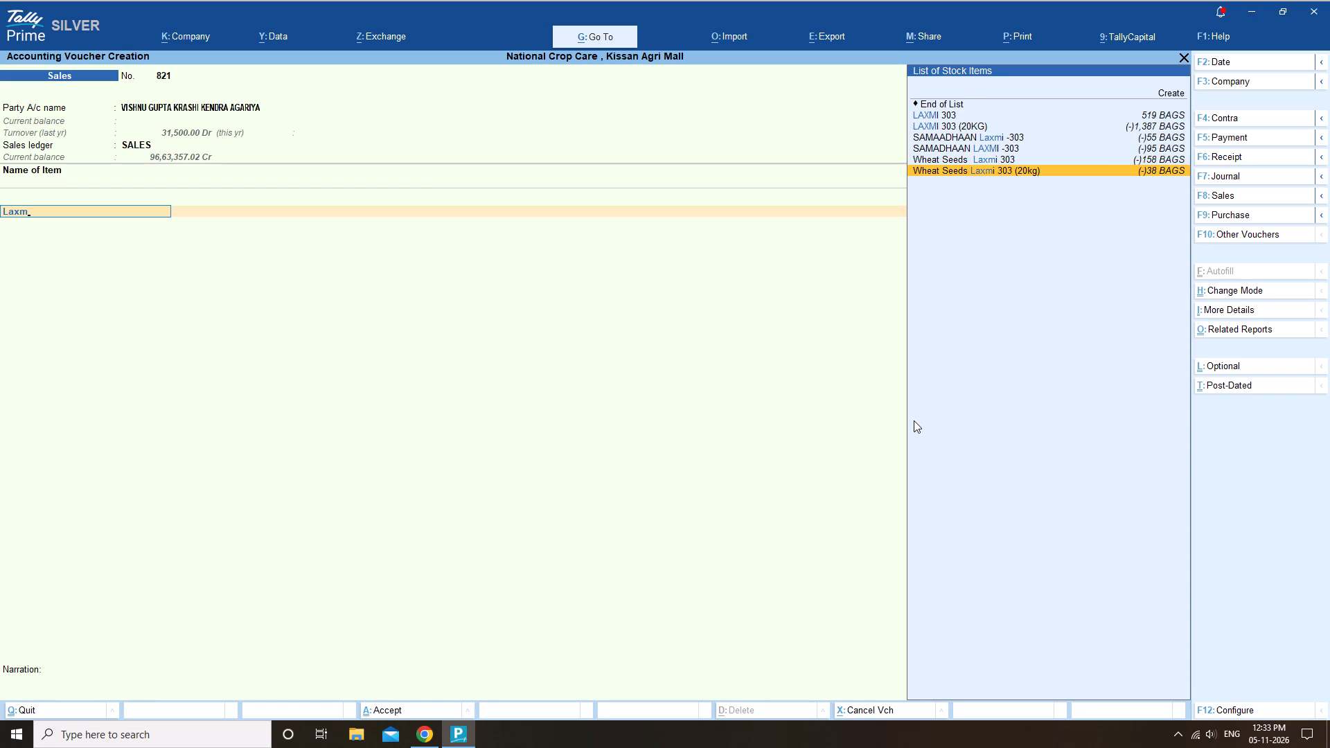
key(Return)
key(Return)
key(Return)
Allocate 25 bags of the wheat seeds from Main Location at a rate of 940 per bag and accept the item line.
key(m)
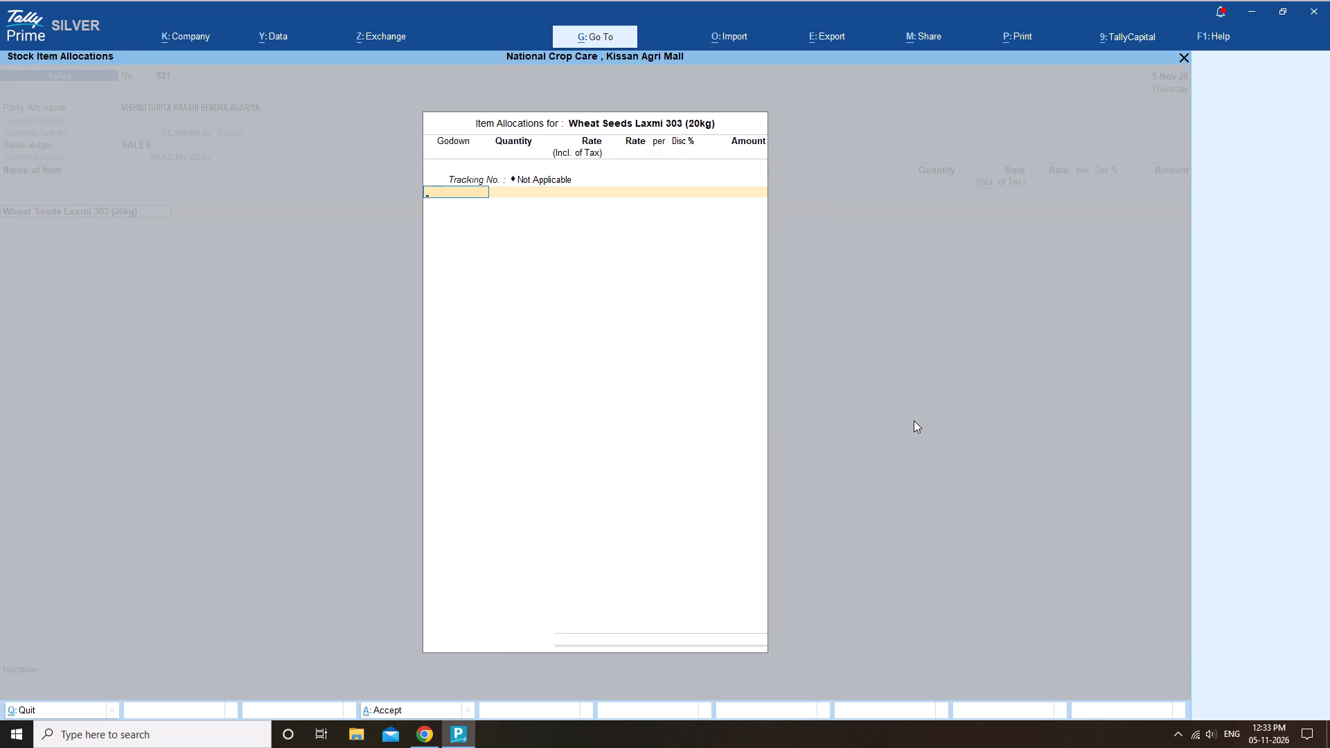
key(Return)
text(25)
key(Return)
key(Return)
key(Return)
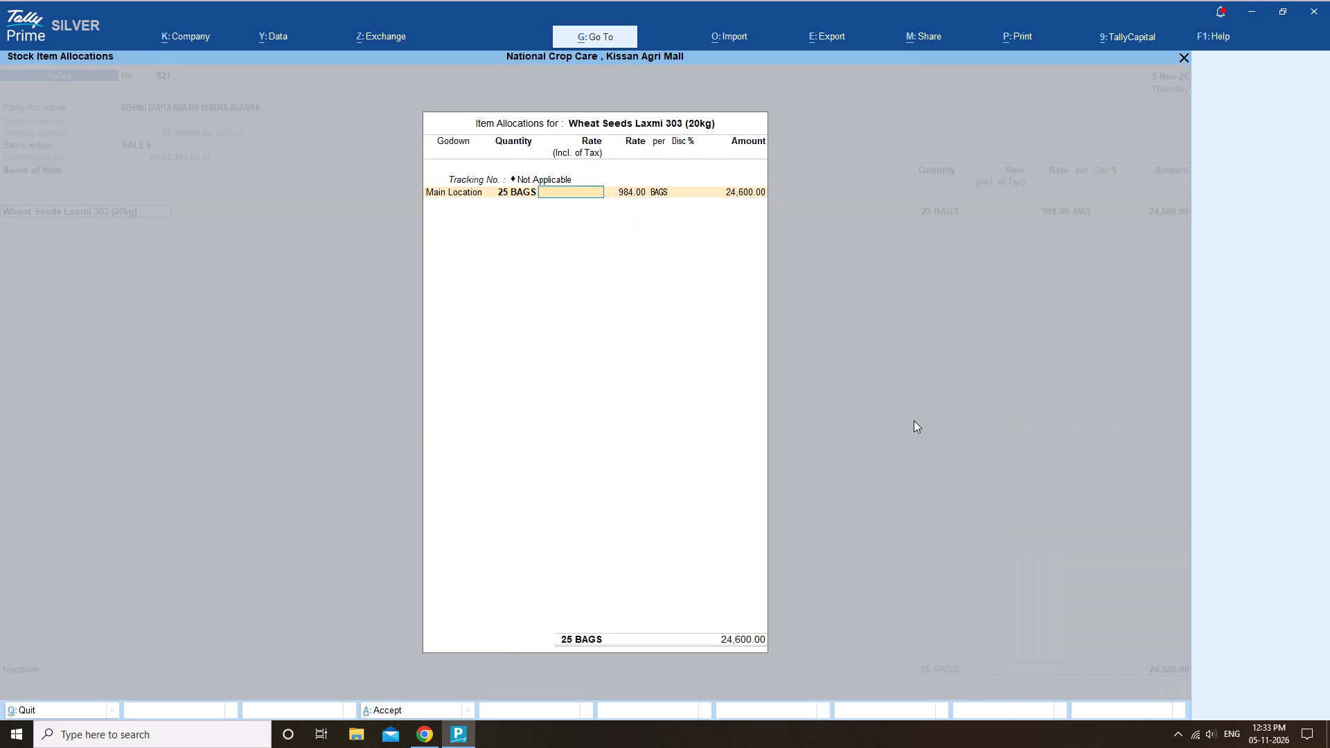
text(940)
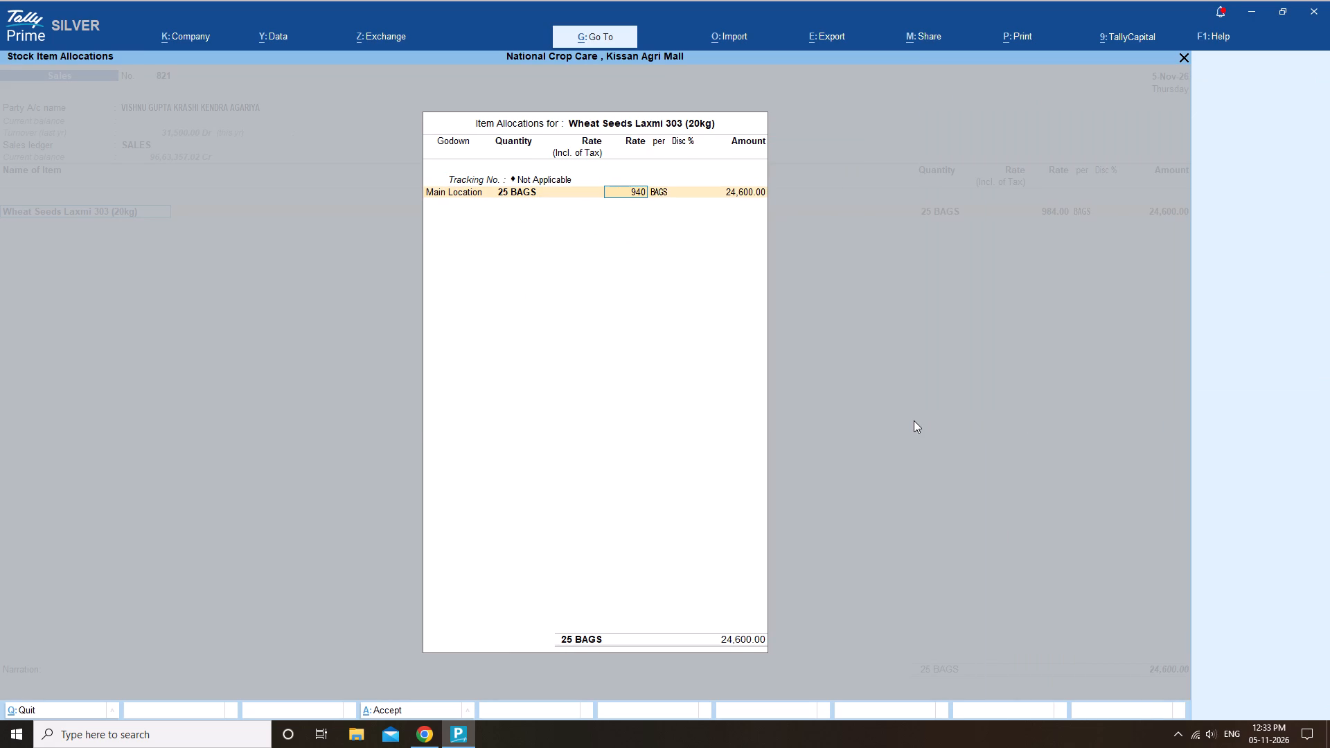
key(Return)
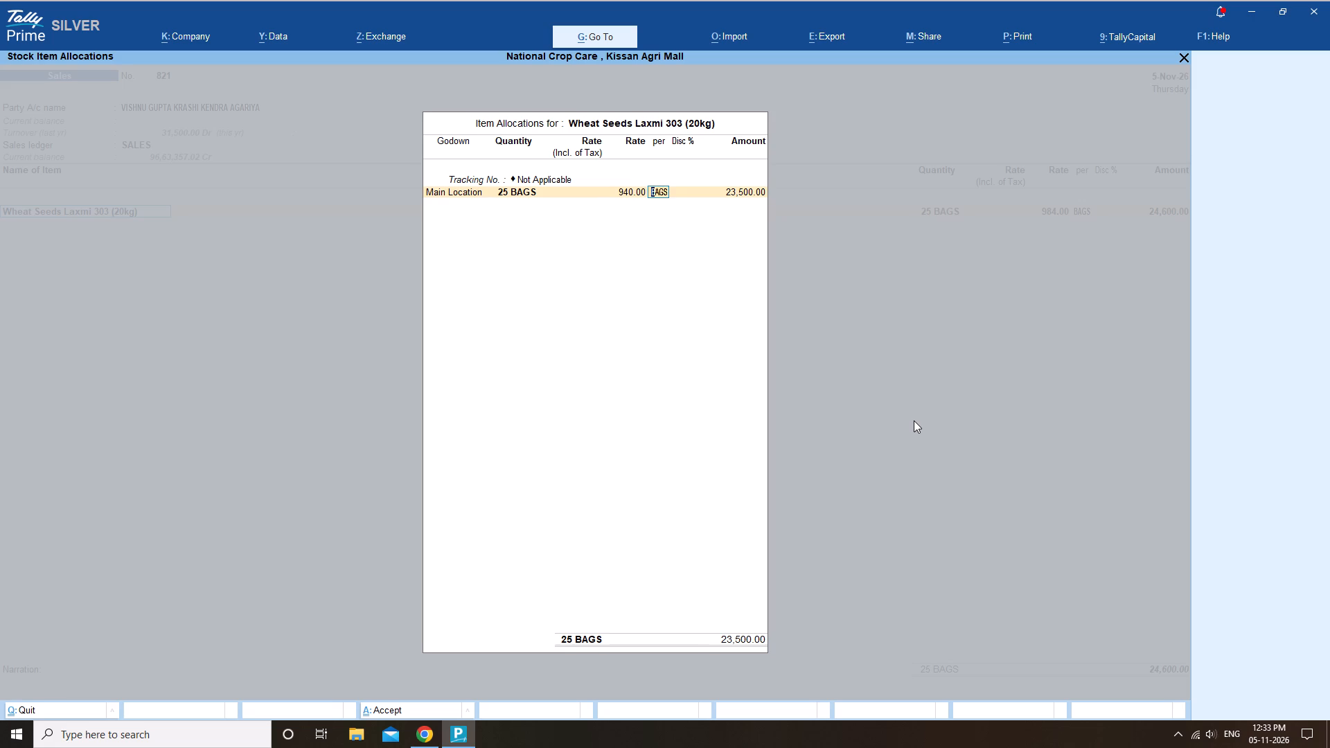
key(Return)
key(Return)
key(Return)
key(Return)
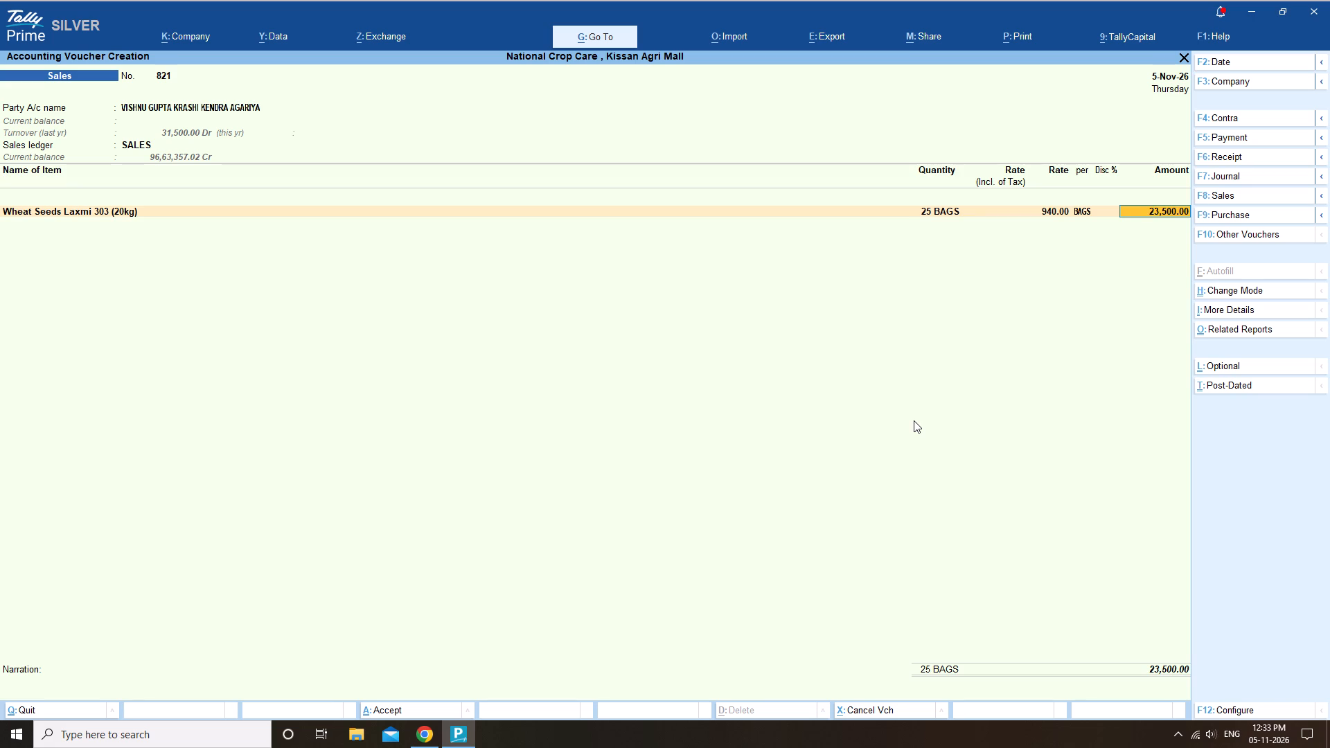
key(Return)
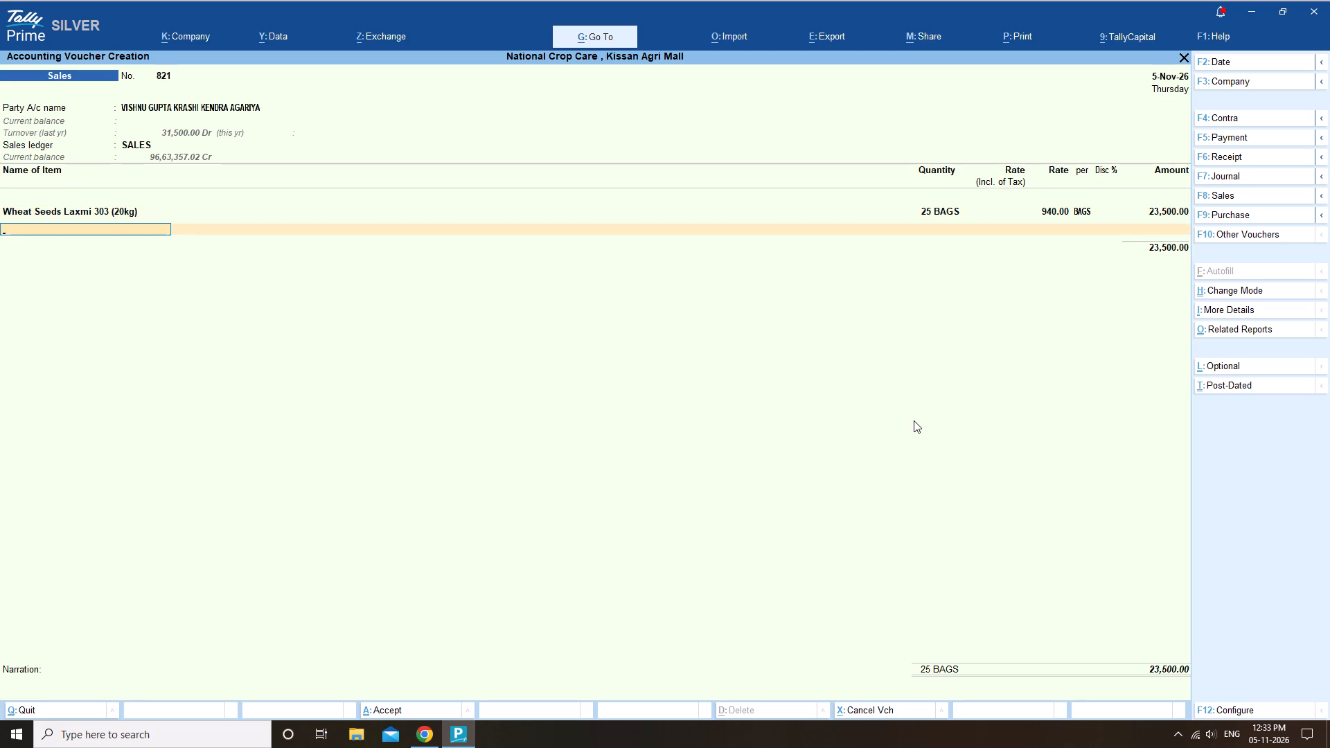
End the item list, enter the narration "maal gaya hain" and accept the sales voucher.
key(Return)
key(Return)
key(Return)
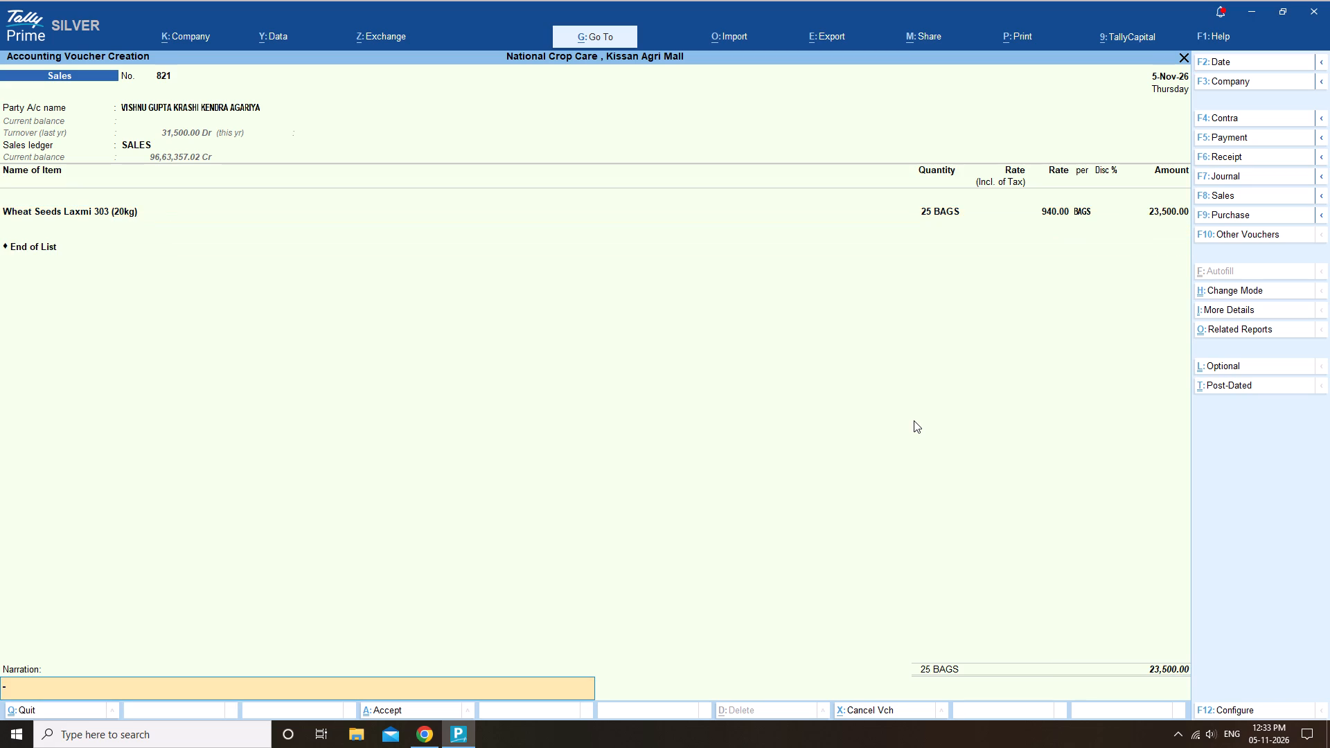
key(Return)
key(BackSpace)
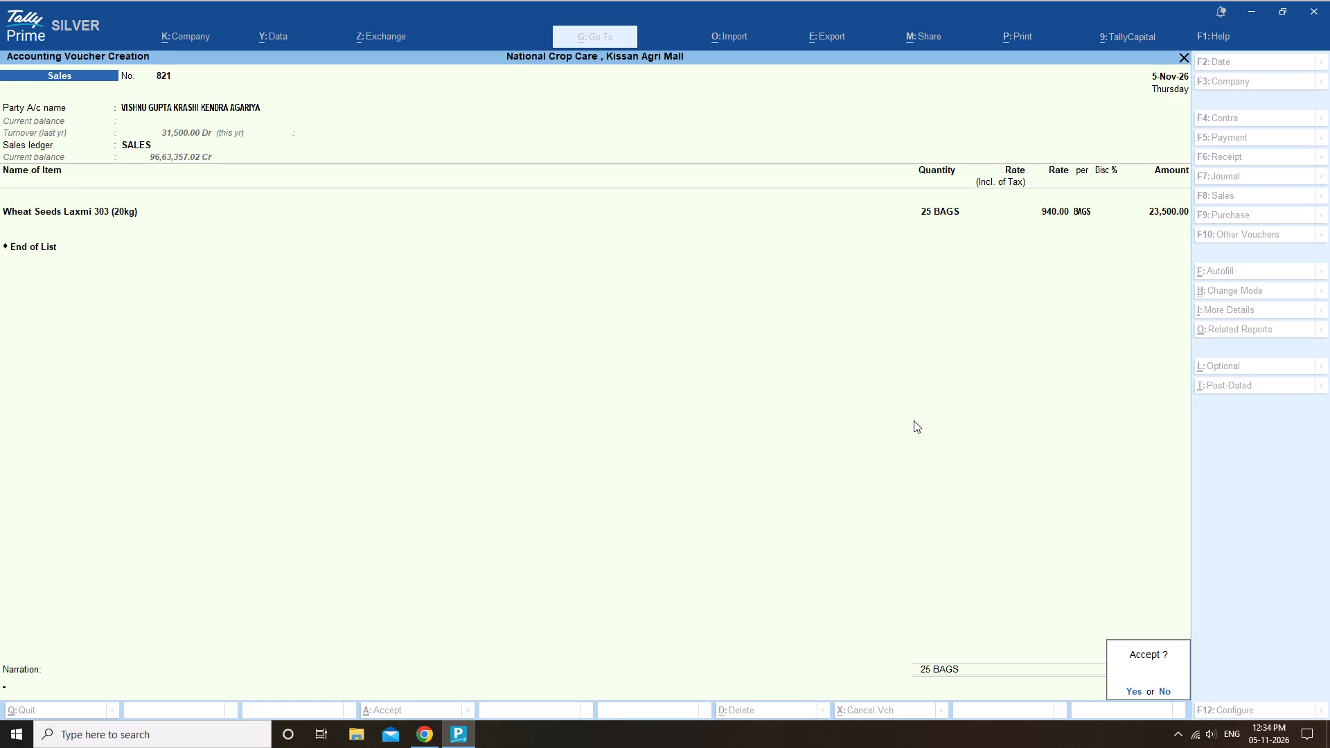
text(maal)
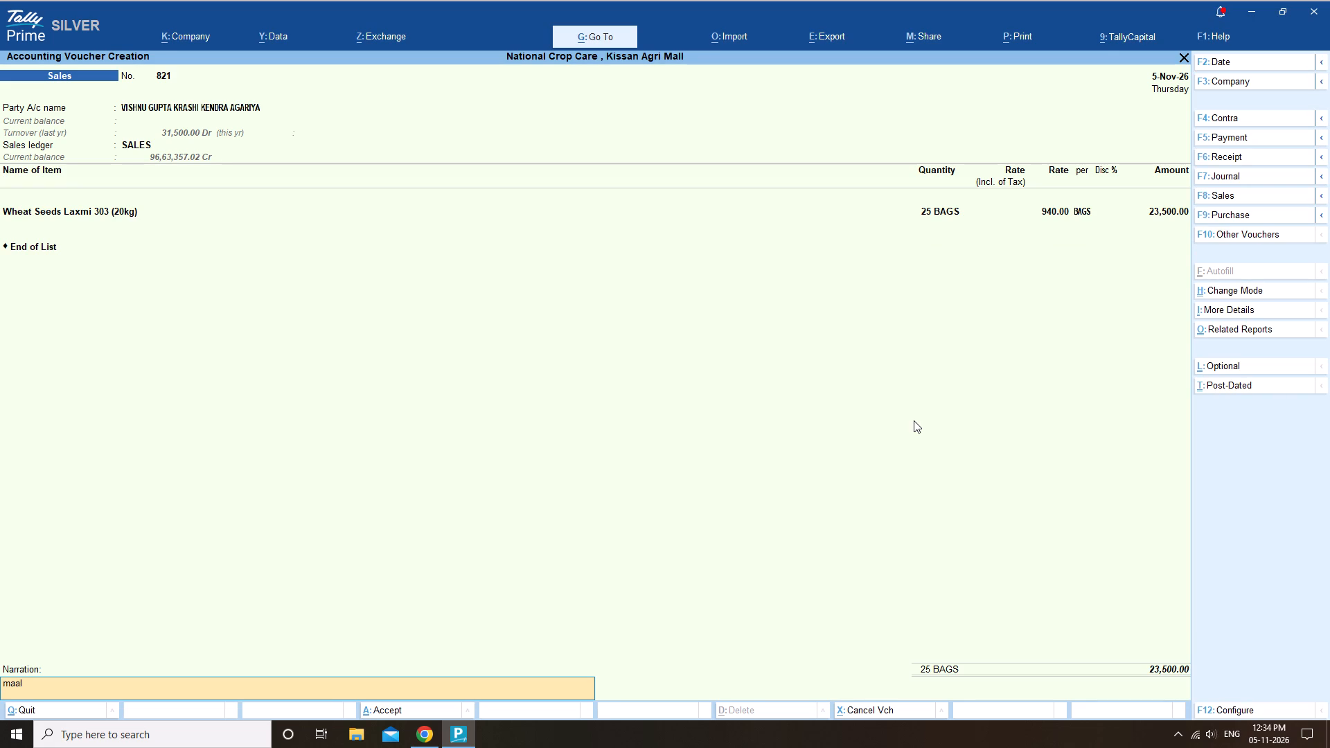
key(space)
text(gaya)
key(space)
text(hain)
key(Return)
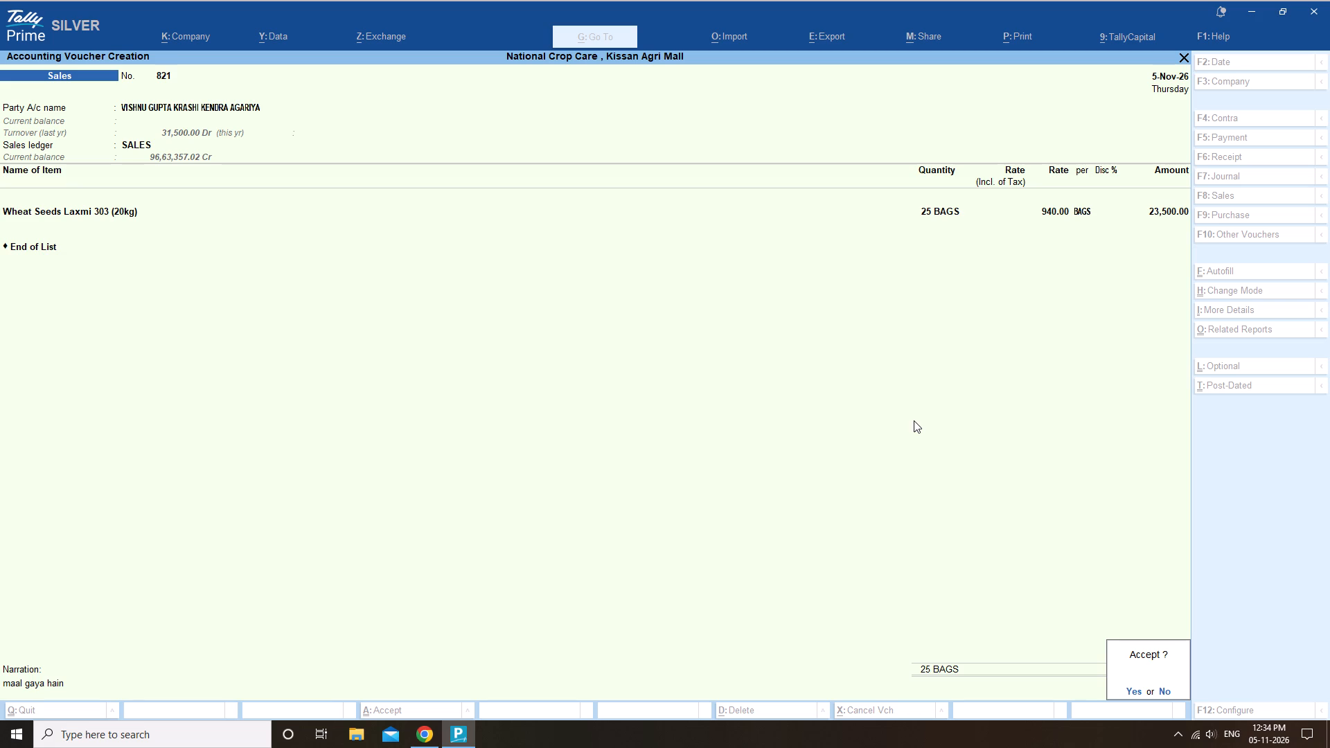
key(Return)
Switch back to the browser and view the sales invoices in the other myBillBook tab.
key(alt+Tab)
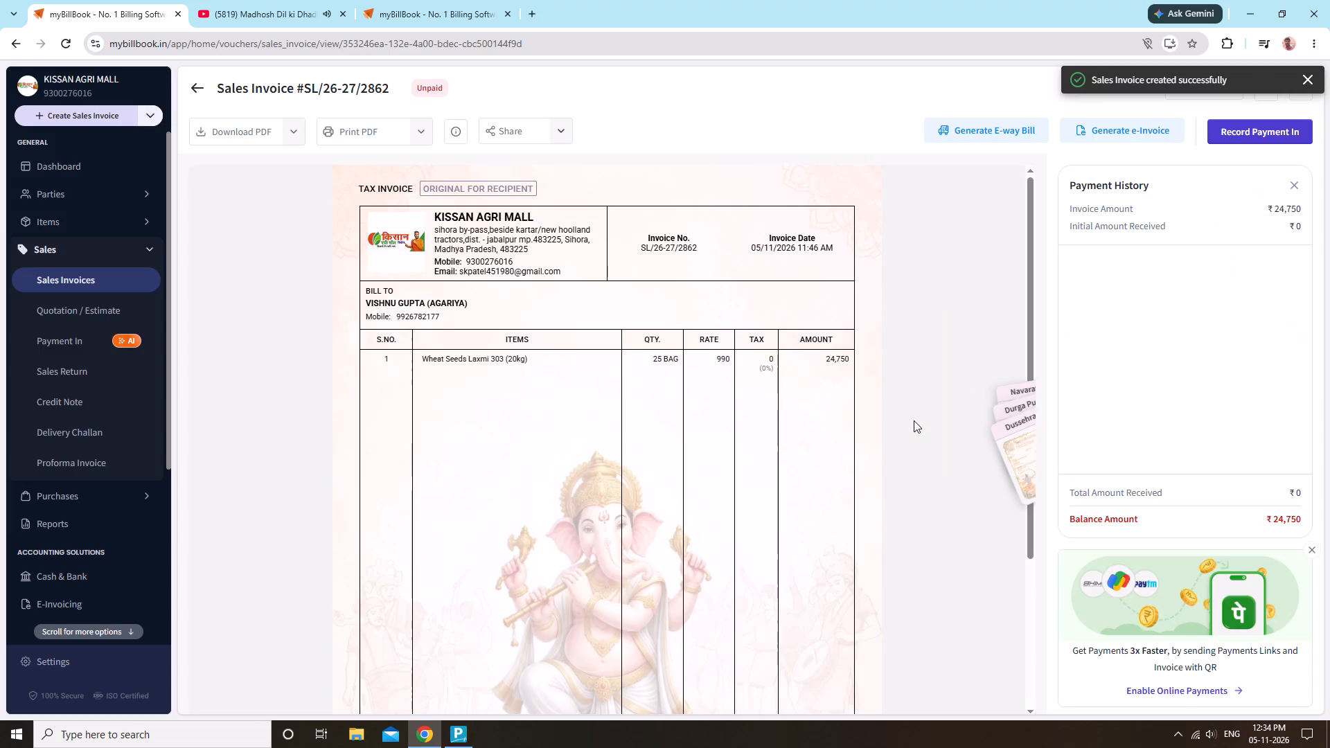
click(402, 3)
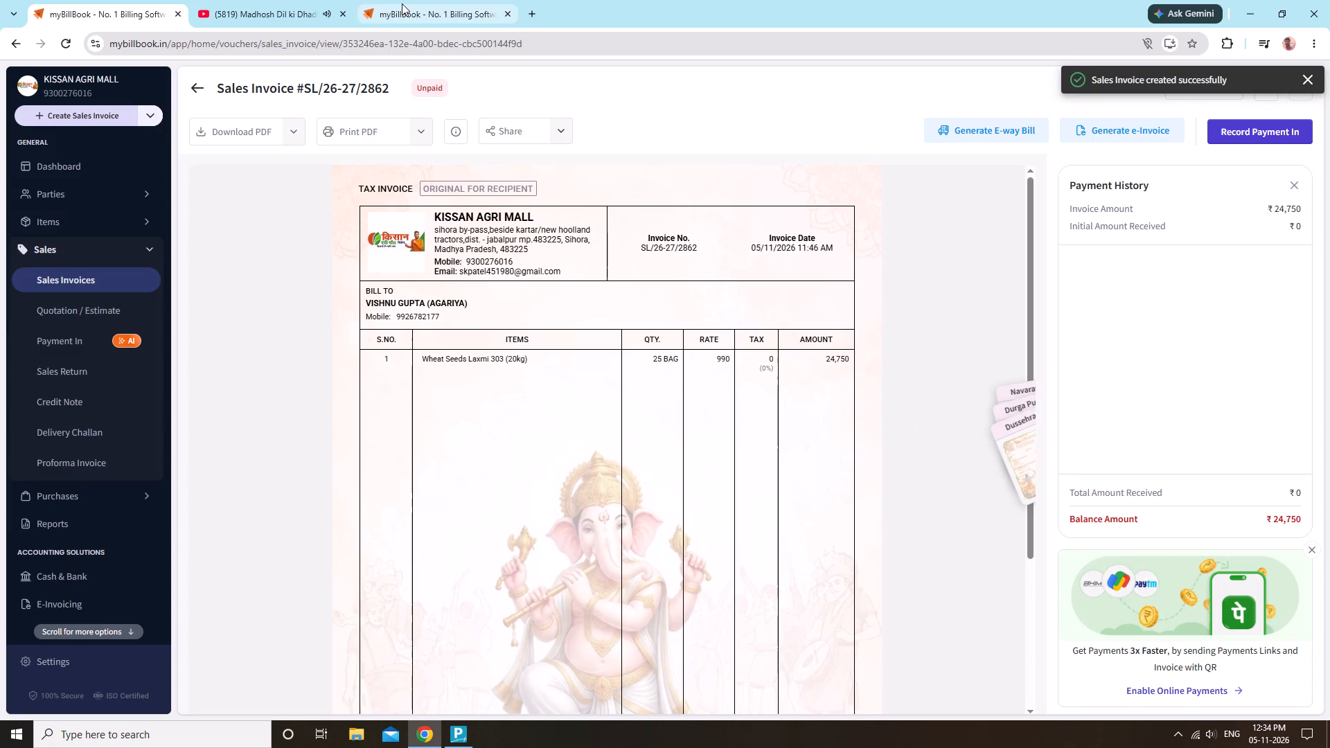
click(61, 255)
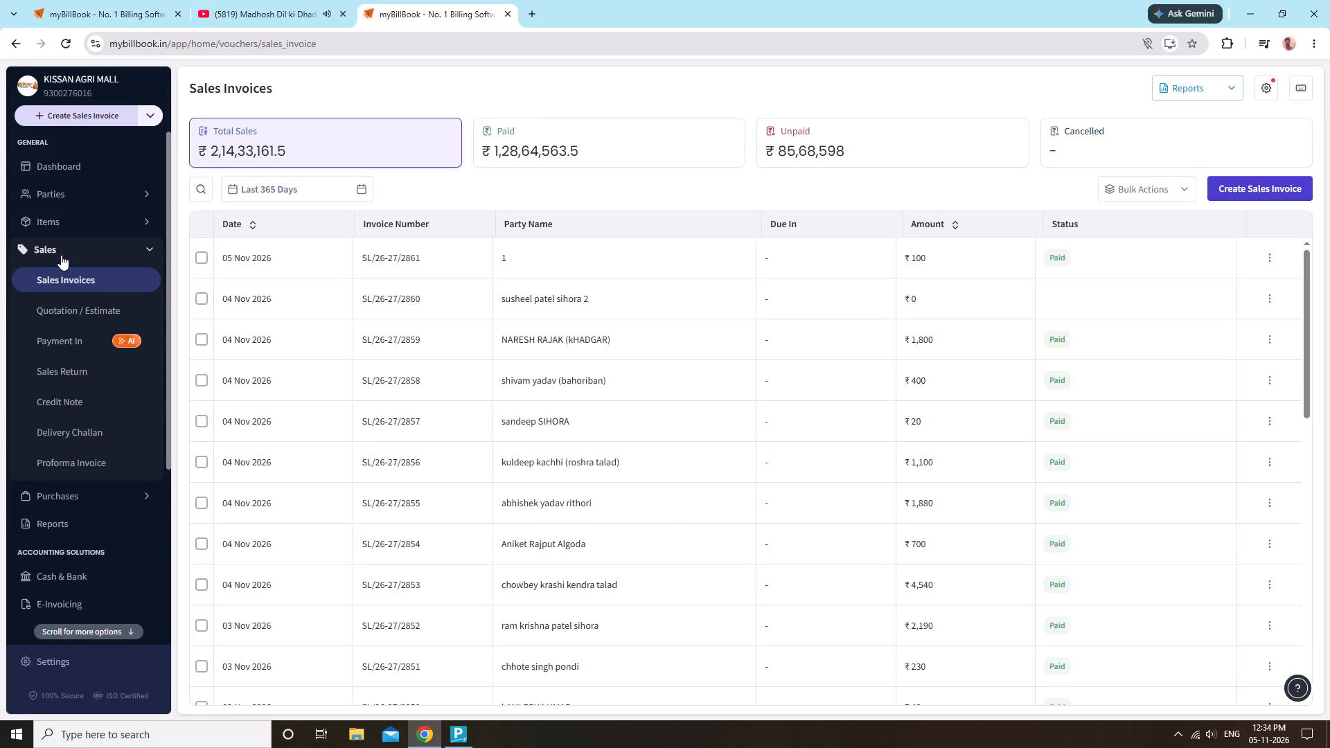
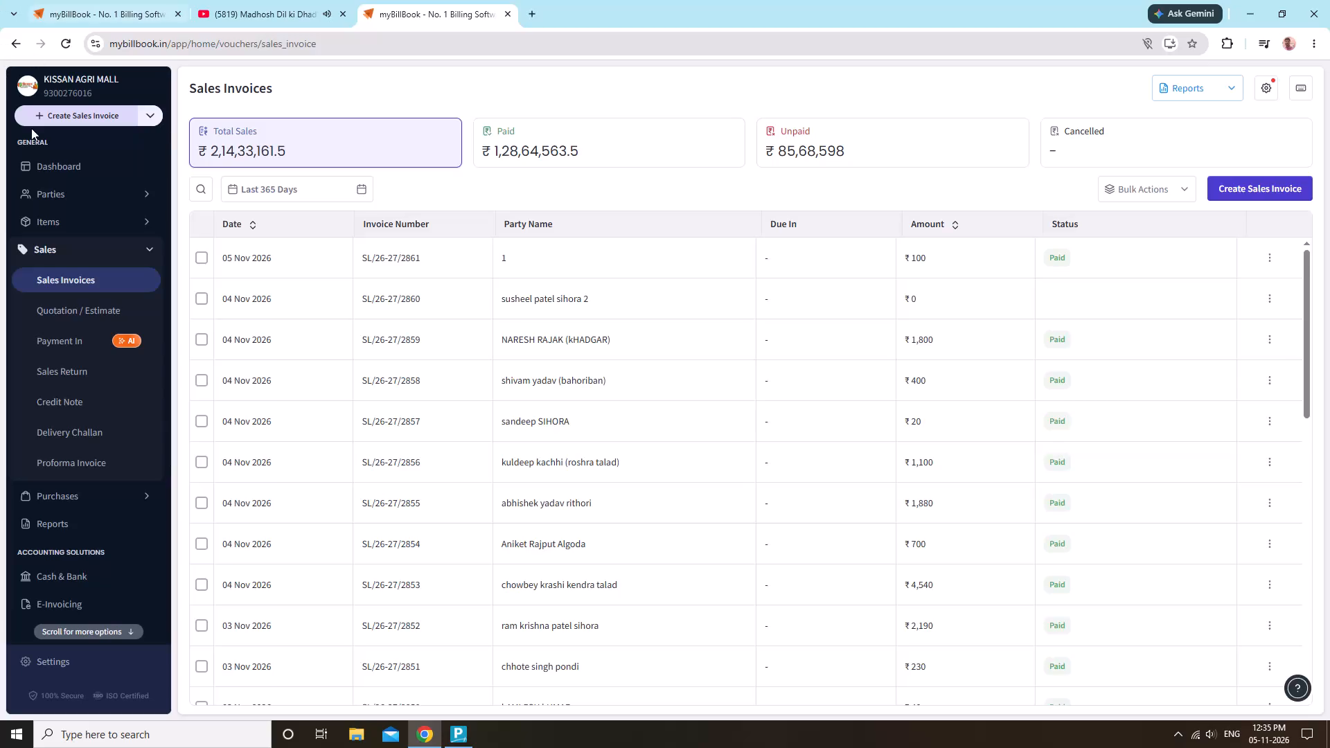
Change the date range of the sales invoice list and open the unpaid invoice SL/26-27/2862.
click(290, 184)
click(297, 208)
click(921, 249)
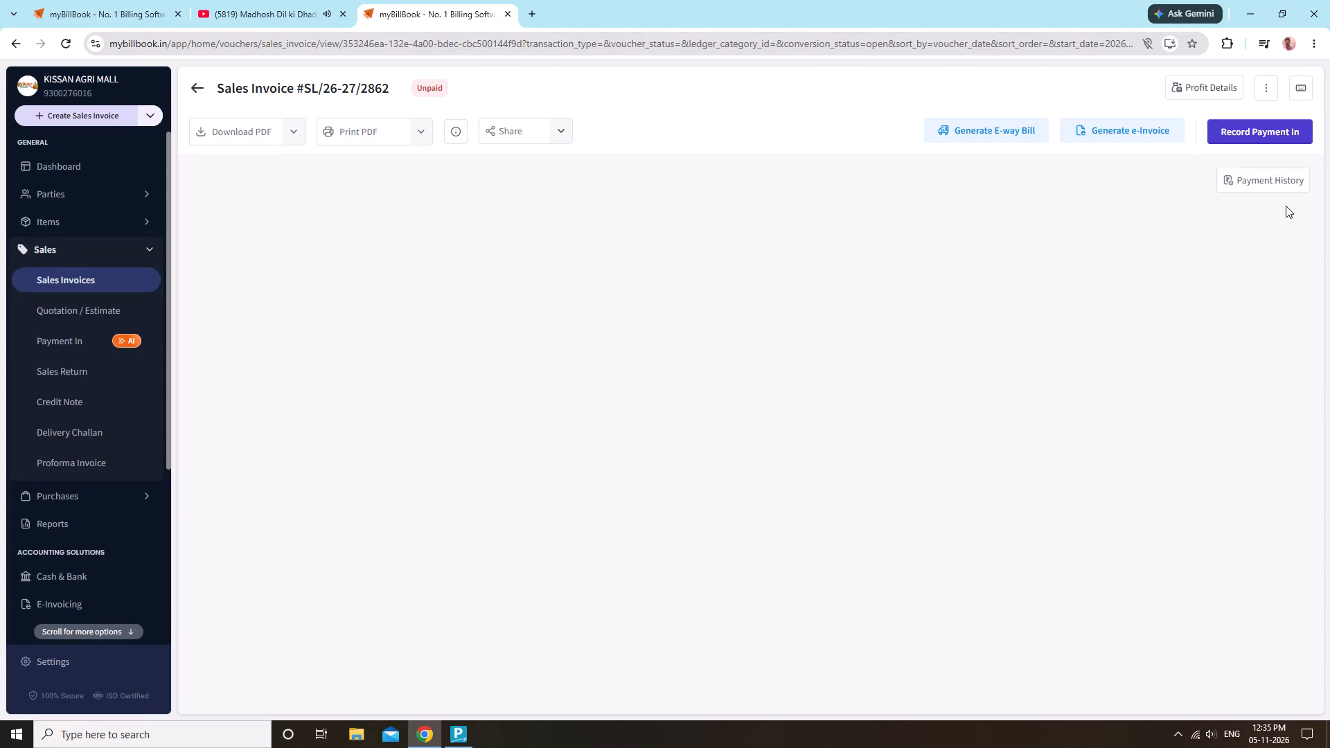
Edit the invoice, set the Wheat Seeds Laxmi 303 (20kg) price per item to 940, and save the update.
click(1277, 93)
click(1259, 105)
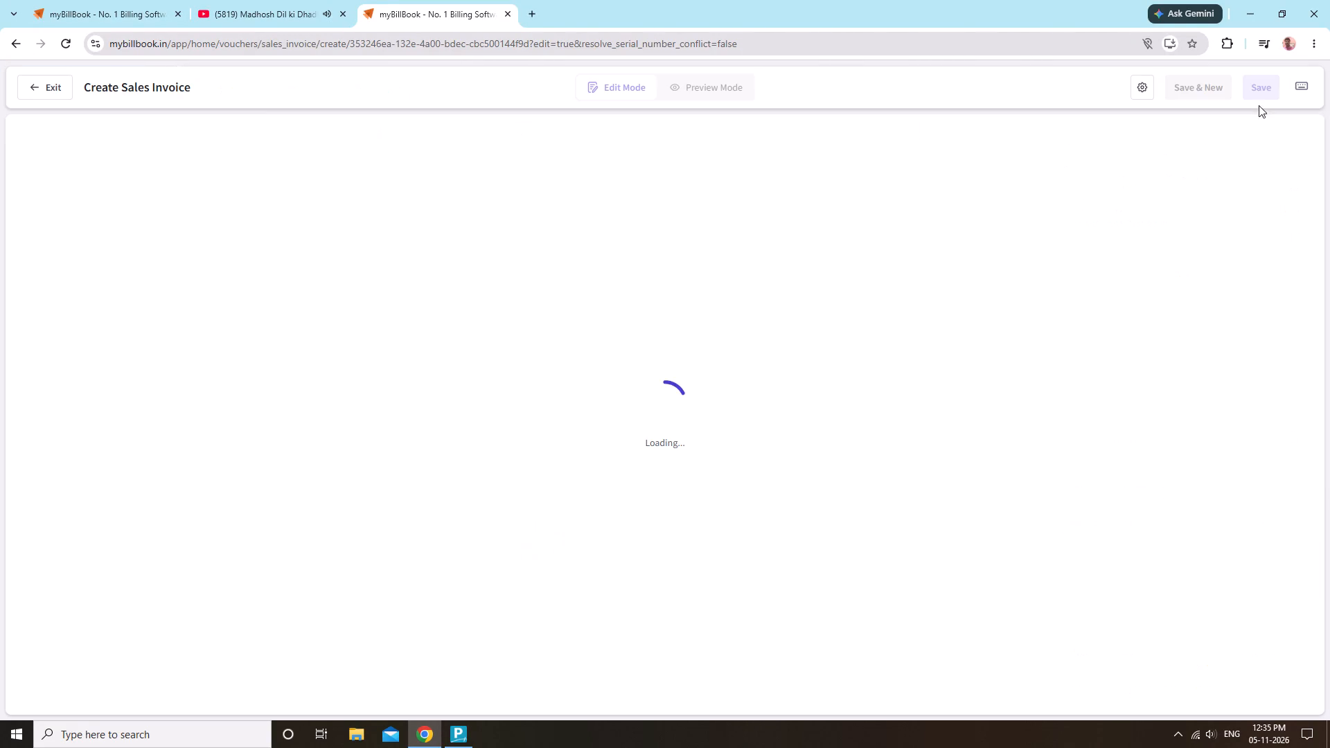
click(815, 353)
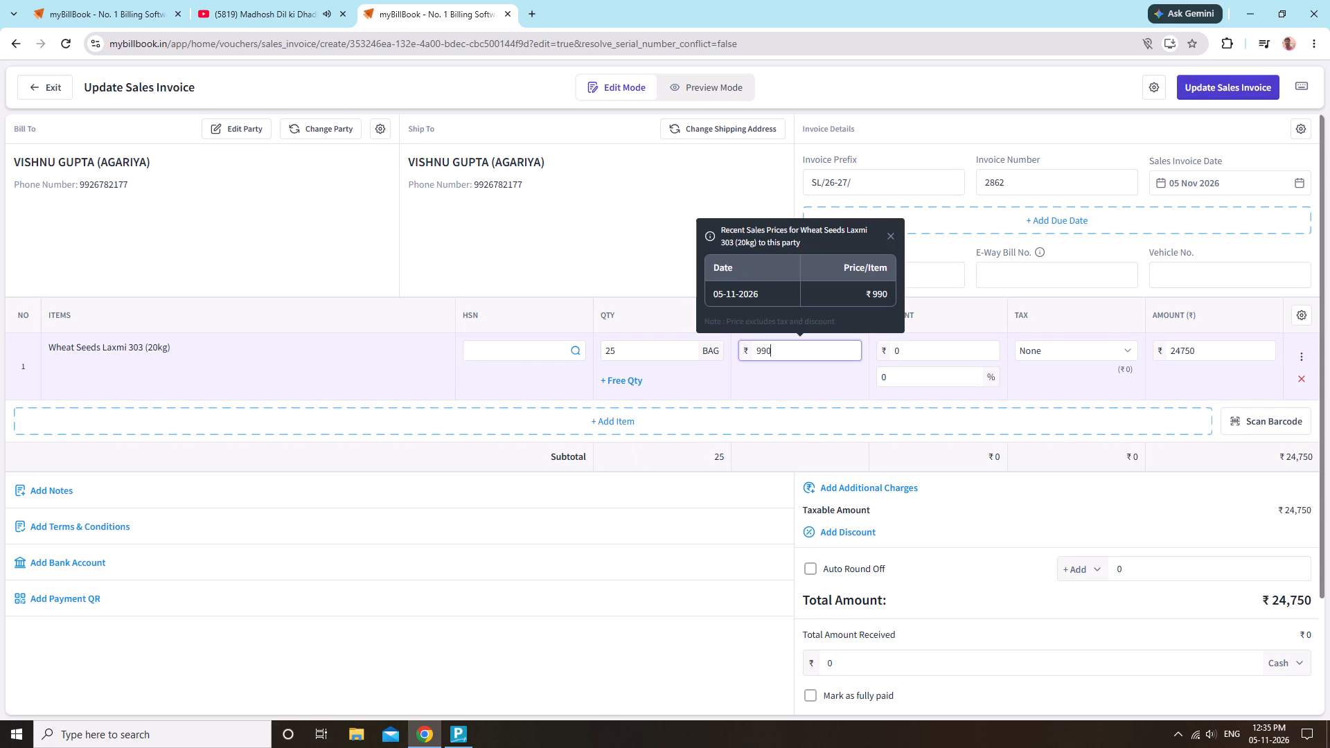
key(BackSpace)
key(BackSpace)
key(BackSpace)
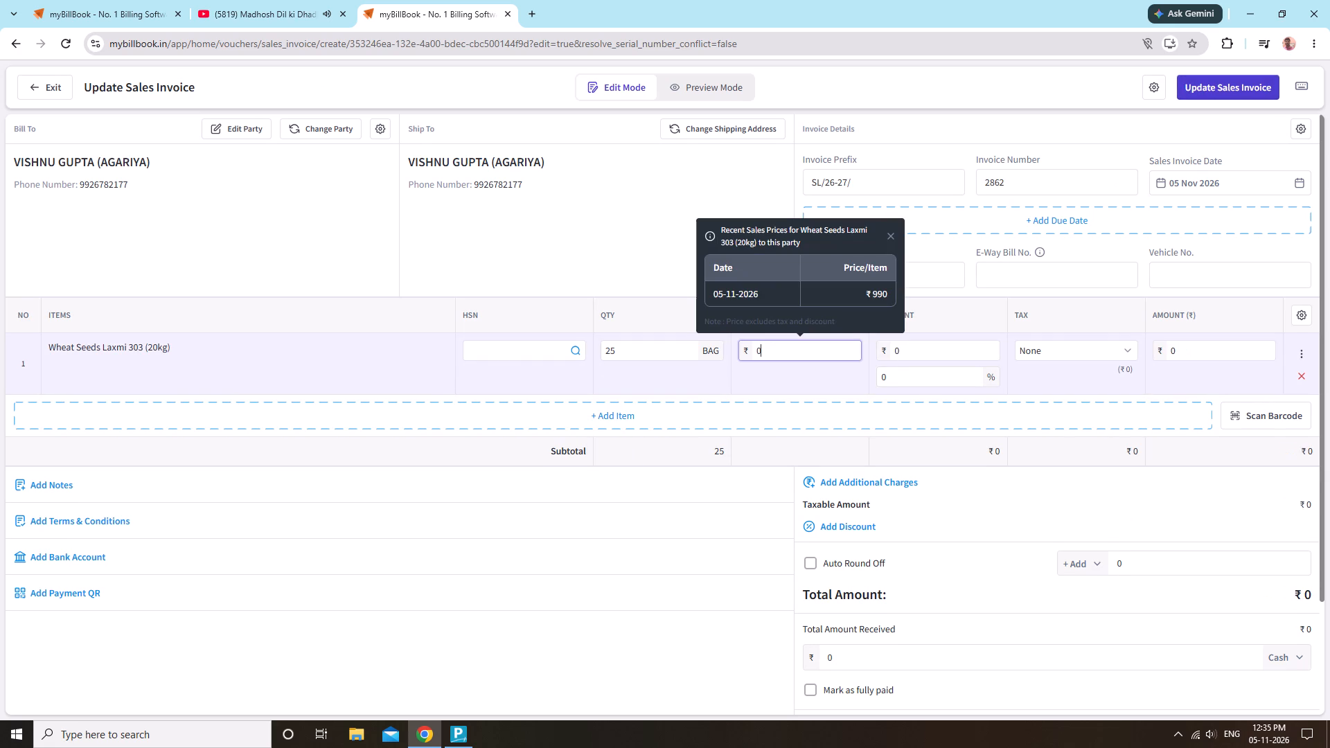
text(940)
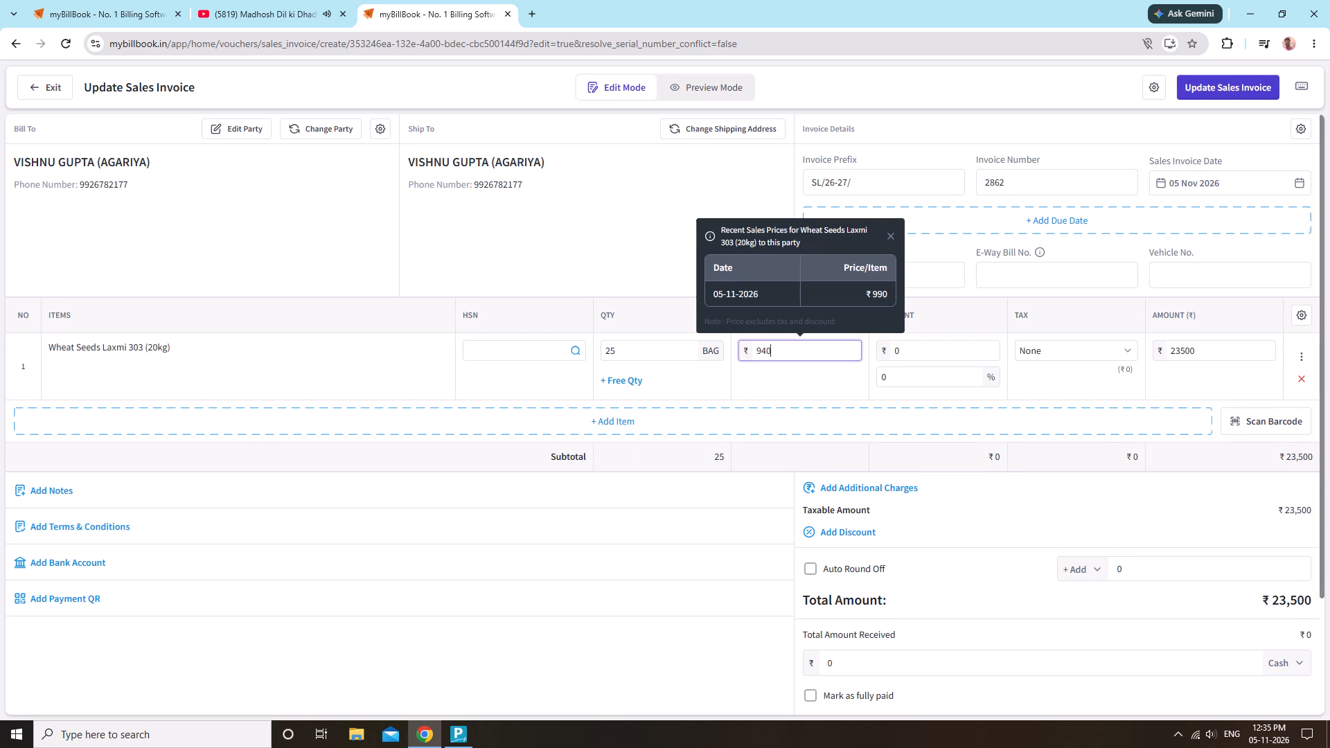
click(1215, 82)
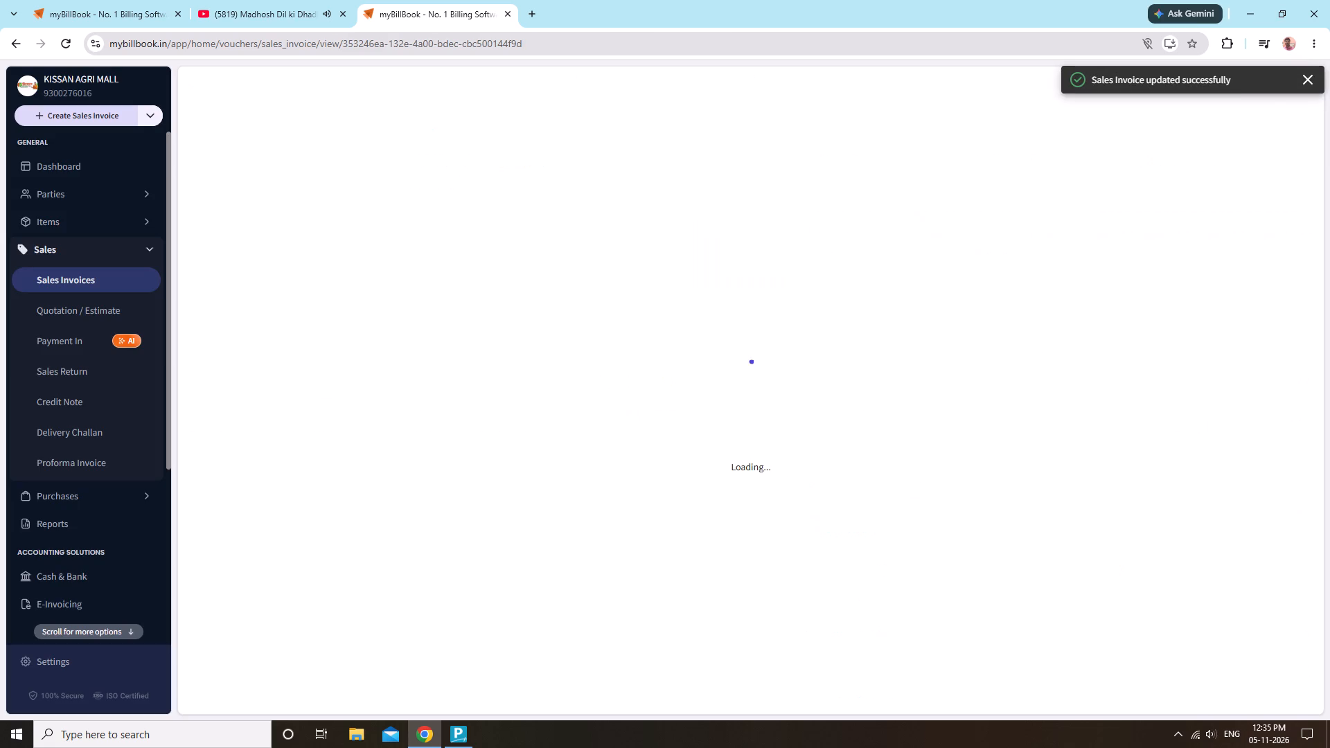
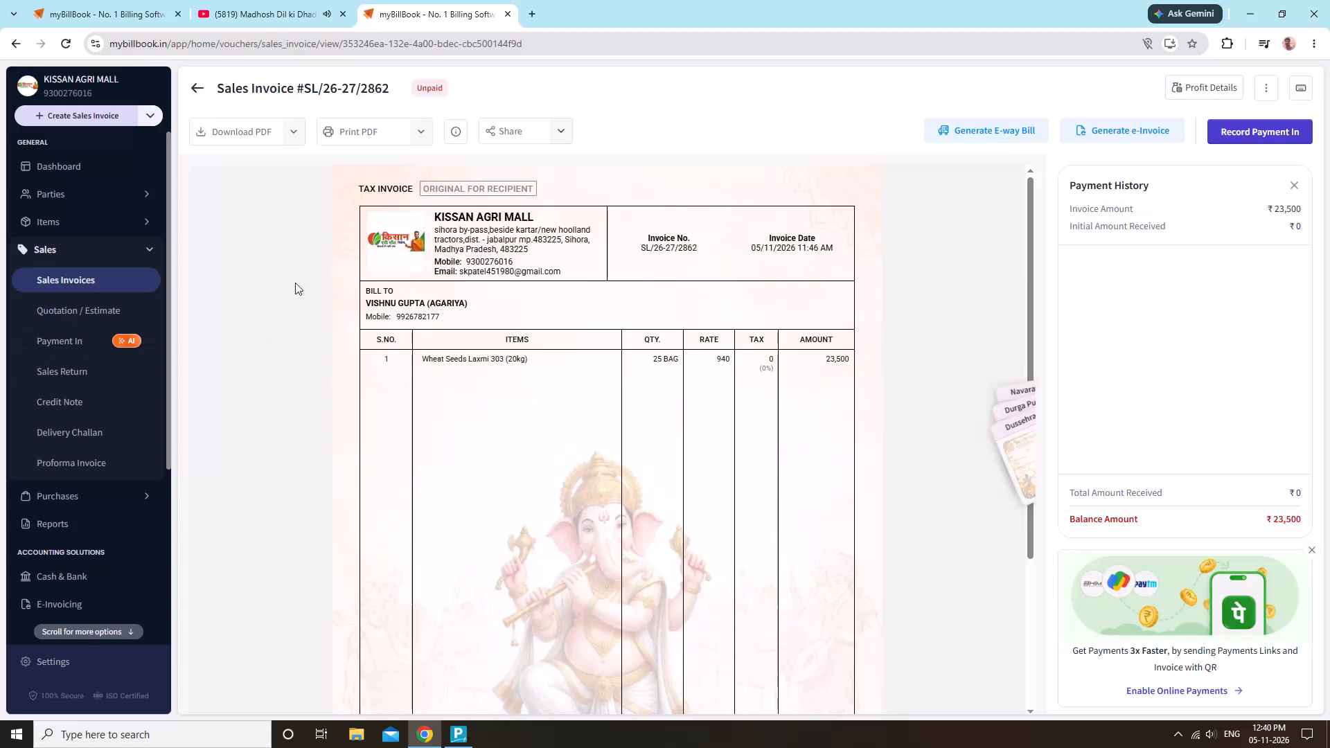
Switch to TallyPrime, leave the blank sales voucher, and open the Day Book to check the recorded sale's party name.
click(464, 724)
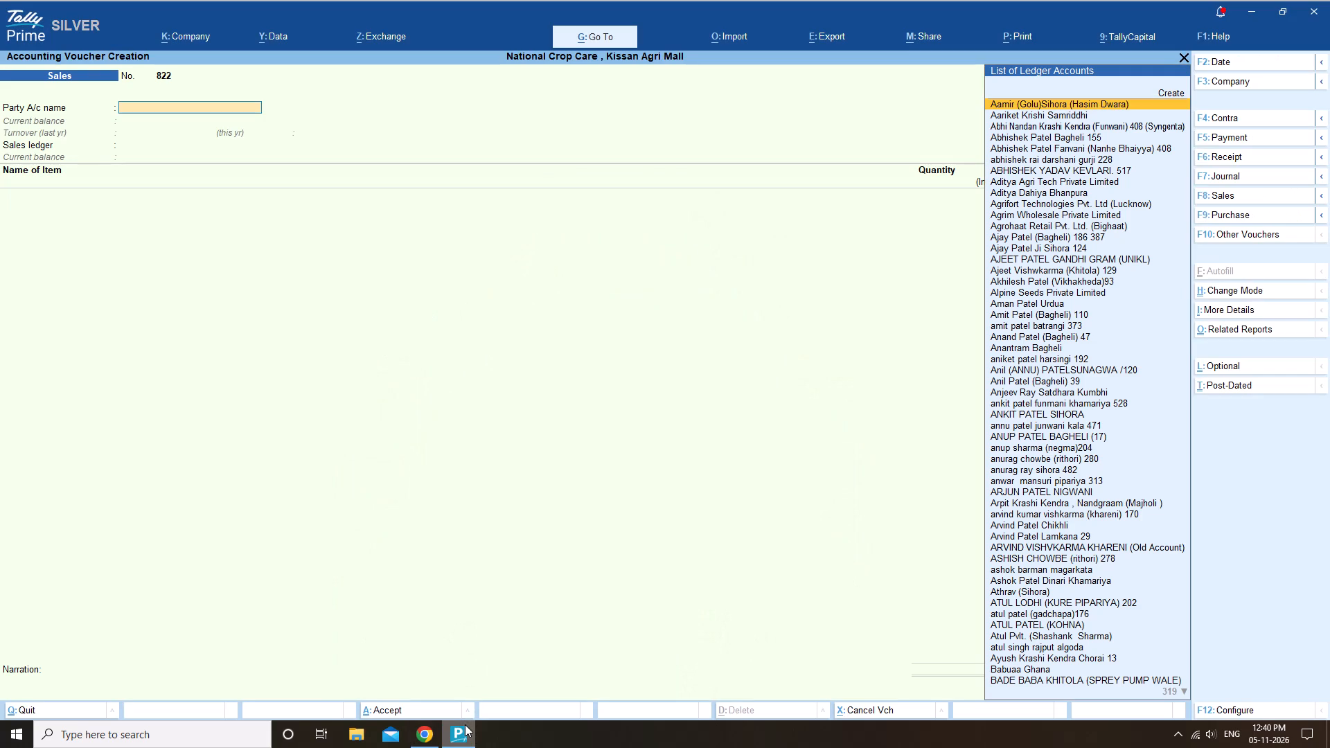
key(Escape)
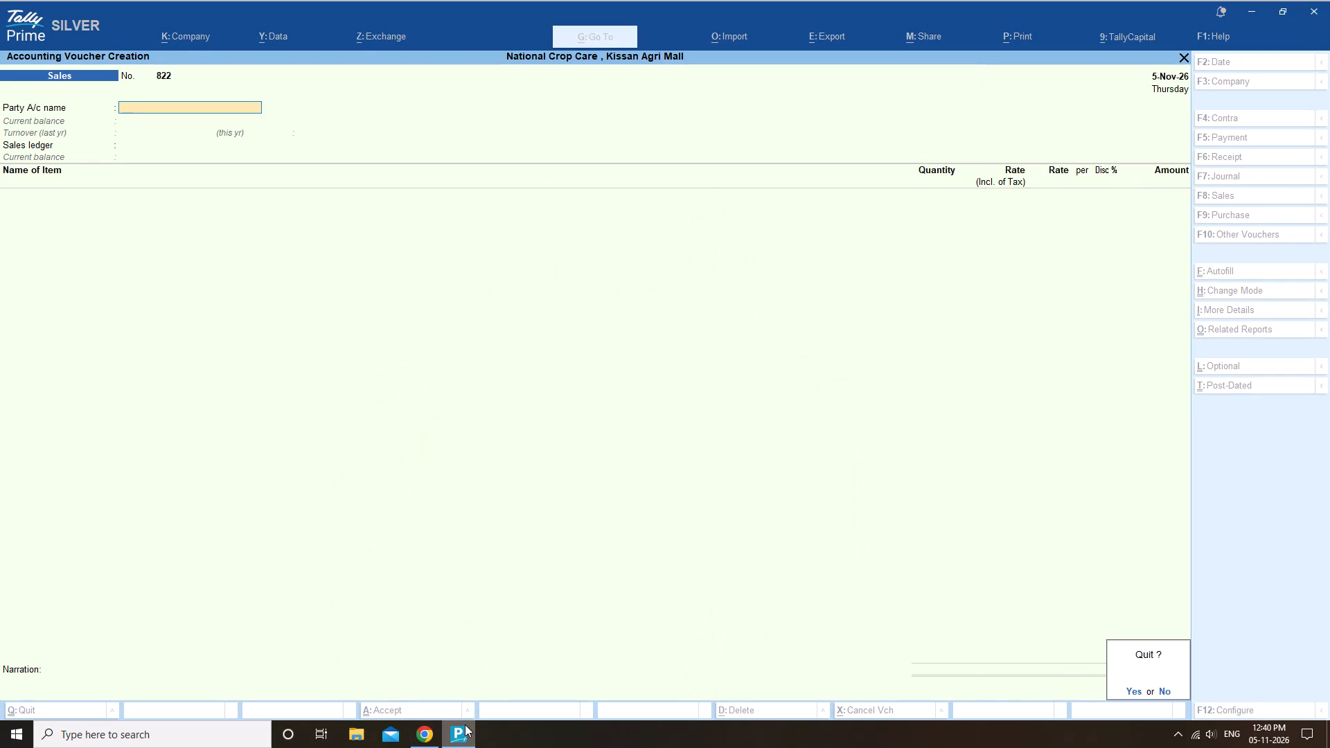
key(Escape)
key(Down)
key(Return)
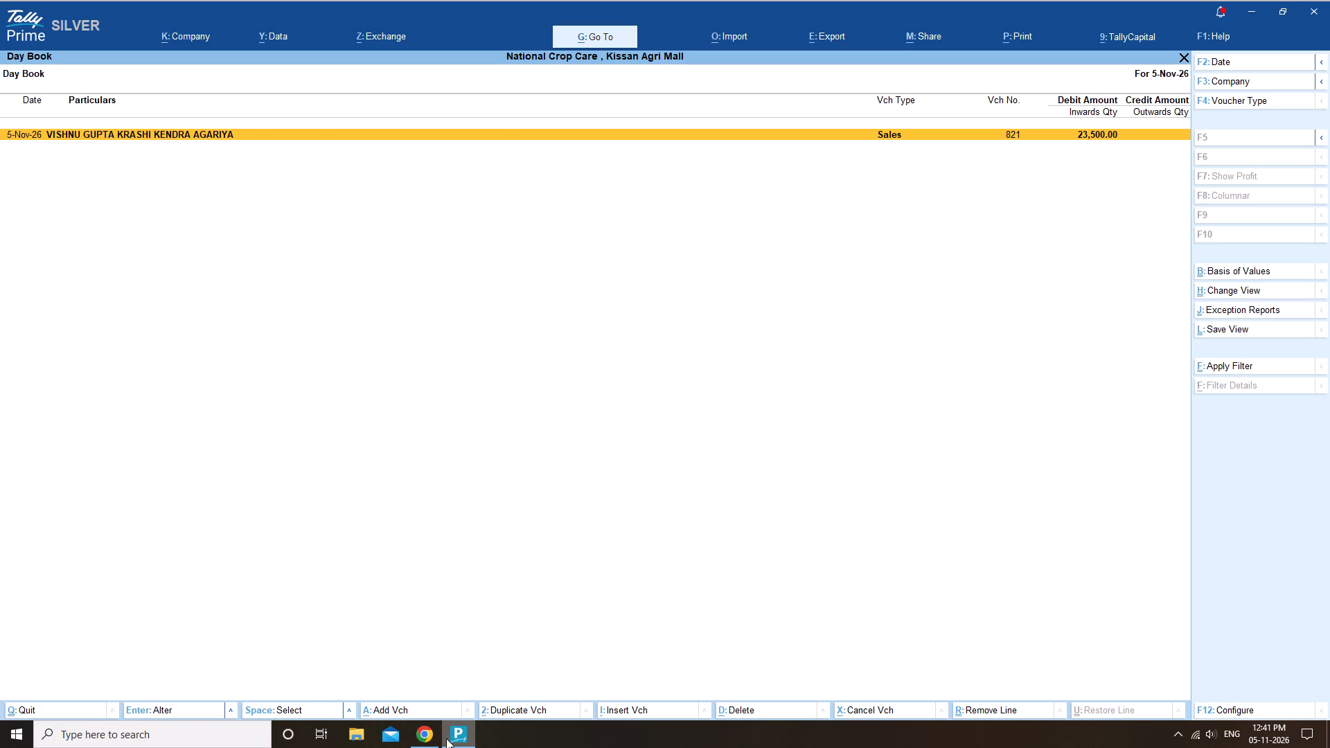
In myBillBook, edit invoice SL/26-27/2862, insert "KRASHI KENDRA" before "(AGARIYA)" in the party's name, save the party, and update the invoice.
click(418, 734)
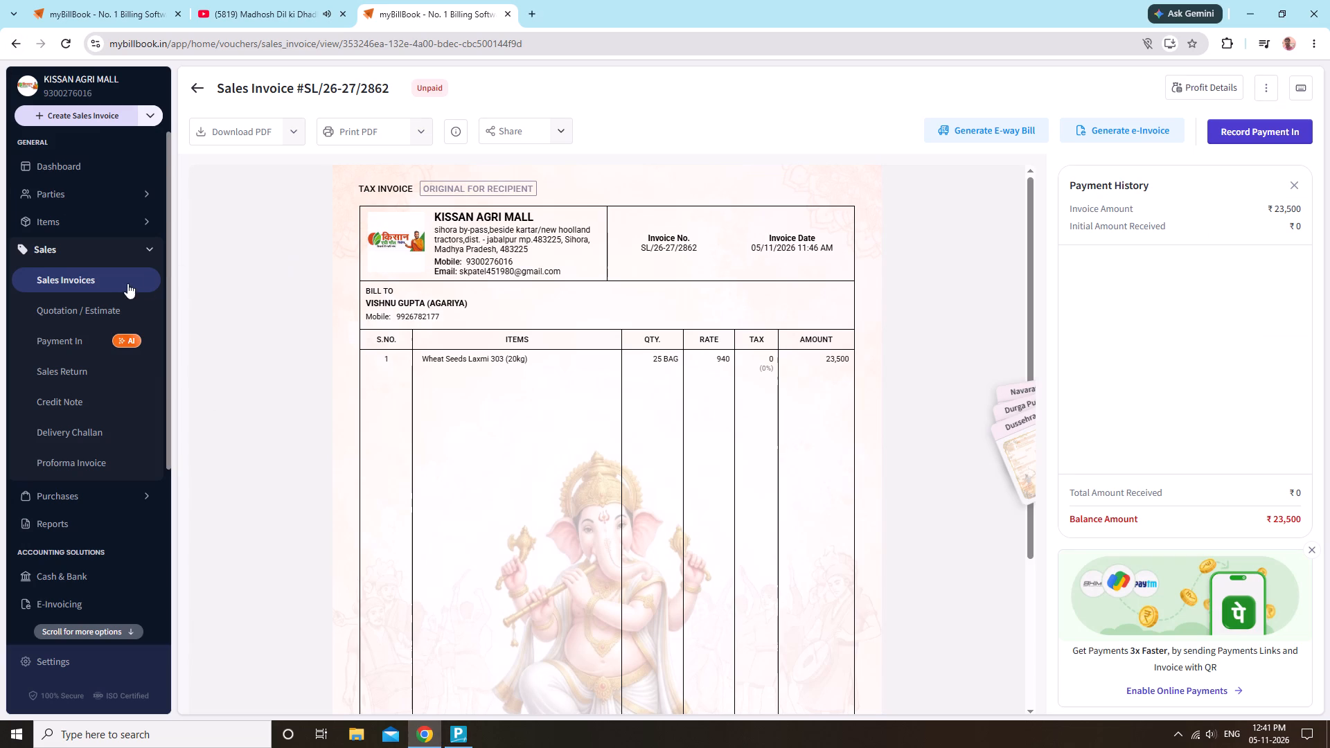
click(1272, 82)
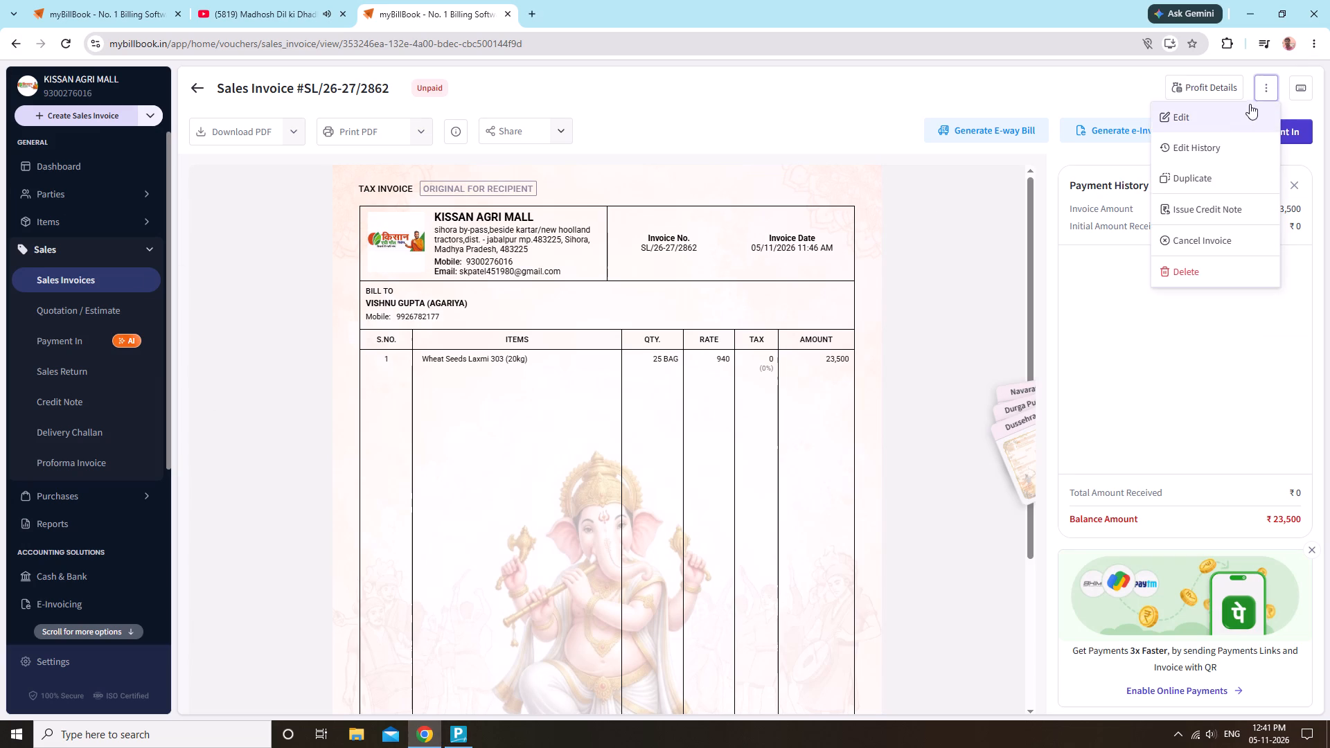
click(1232, 118)
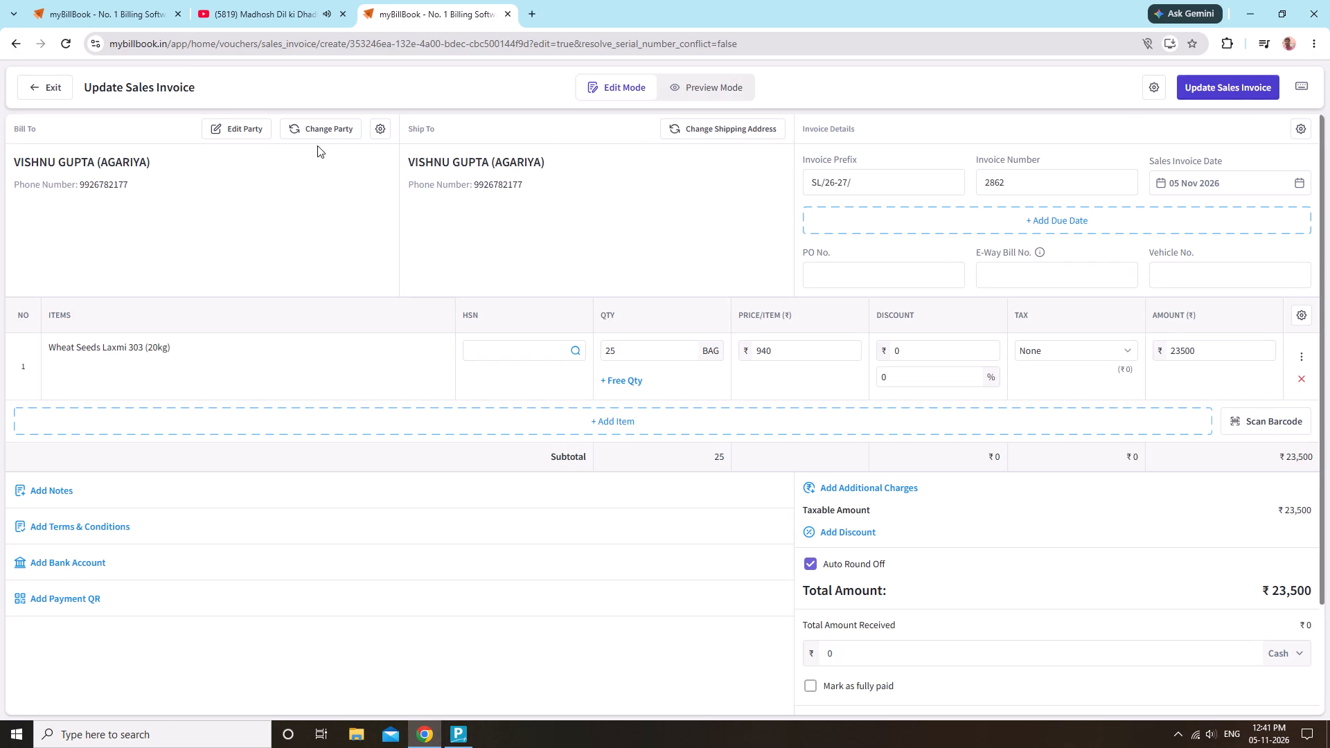
click(248, 127)
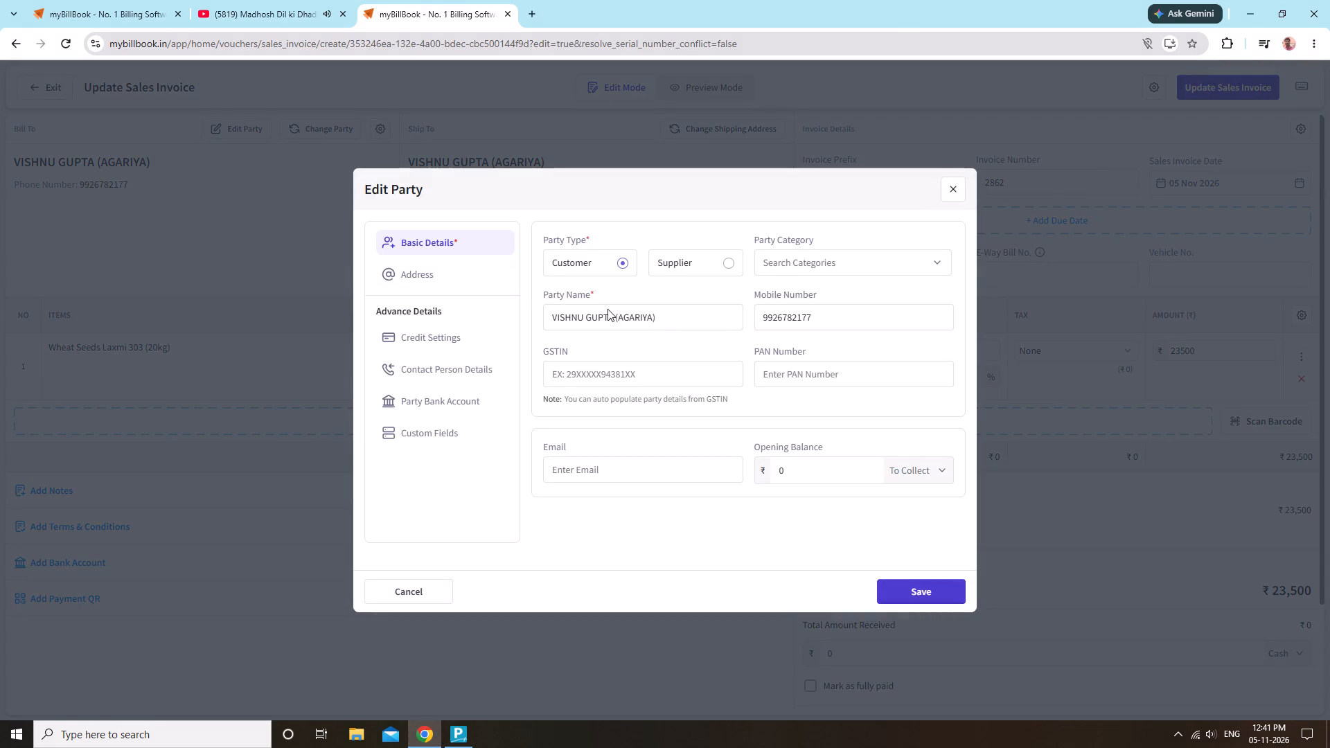
click(614, 321)
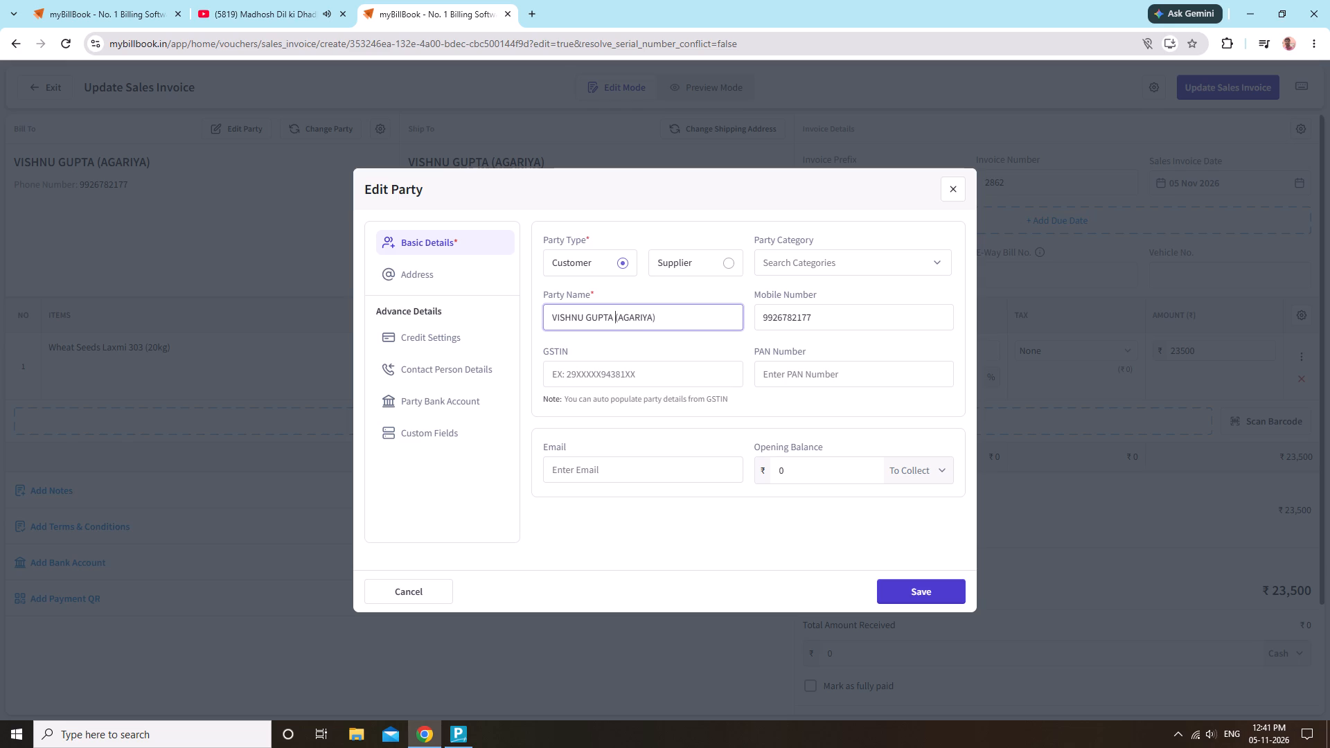
text(KRASHI)
key(space)
text(KENDRA)
key(space)
click(905, 604)
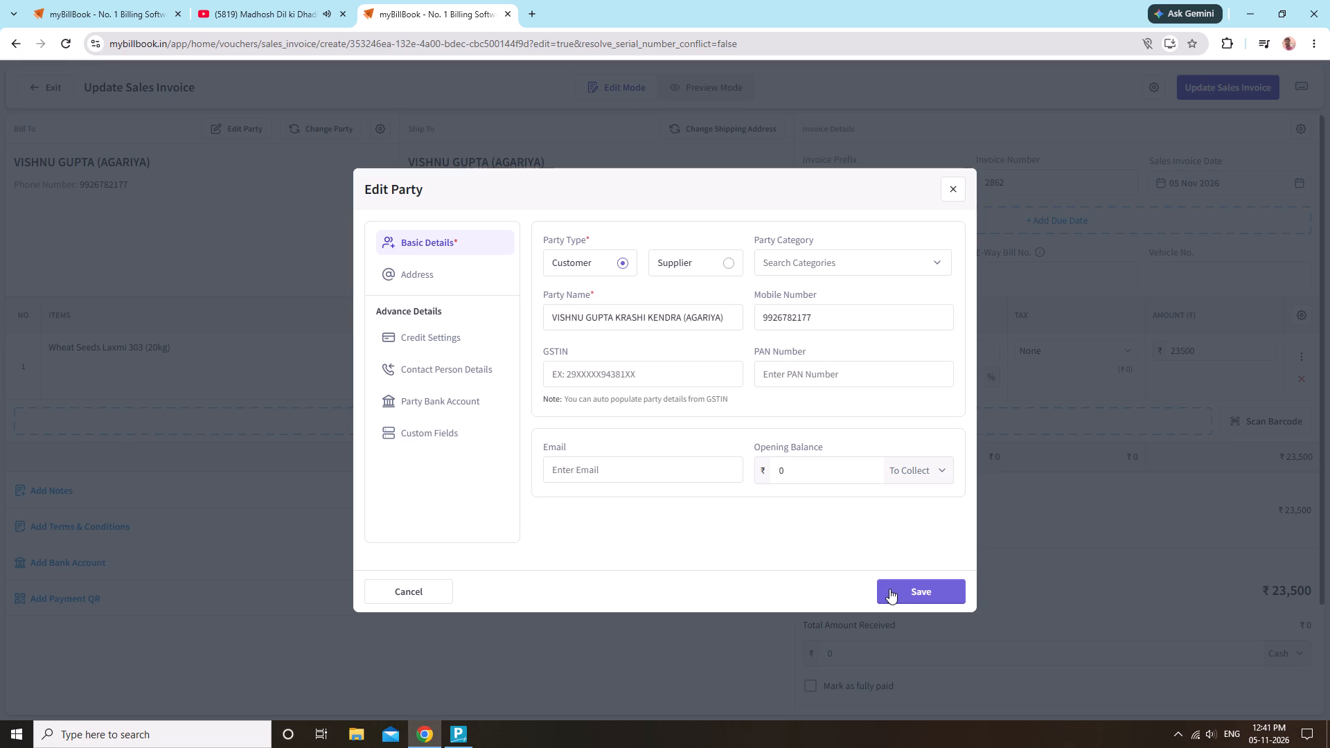
click(907, 583)
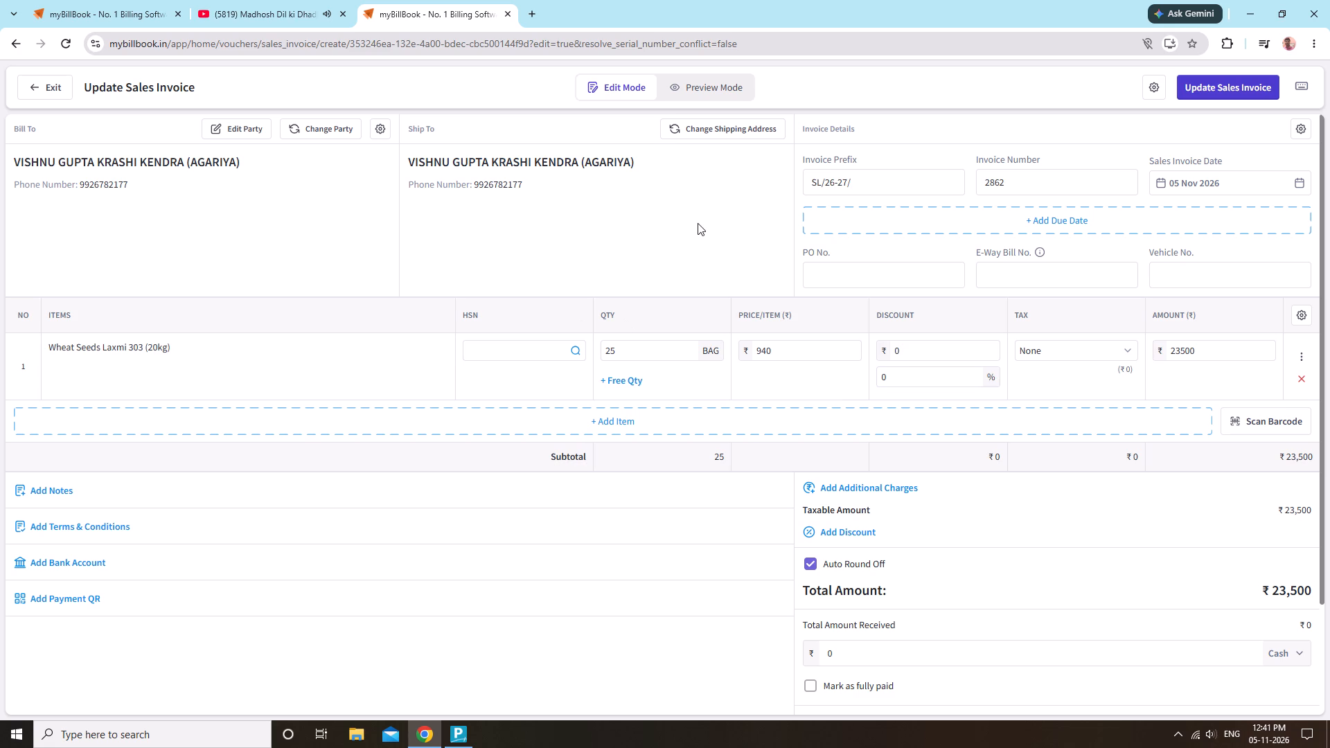
click(1254, 88)
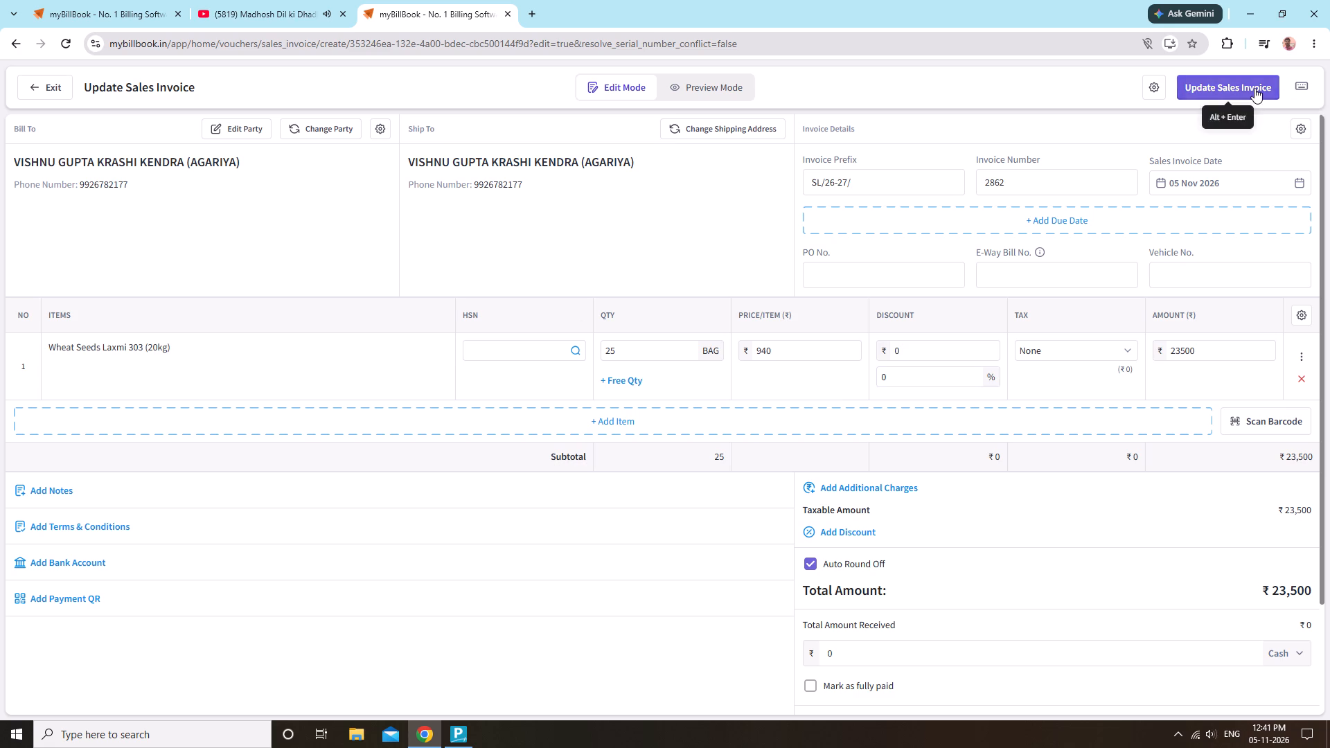
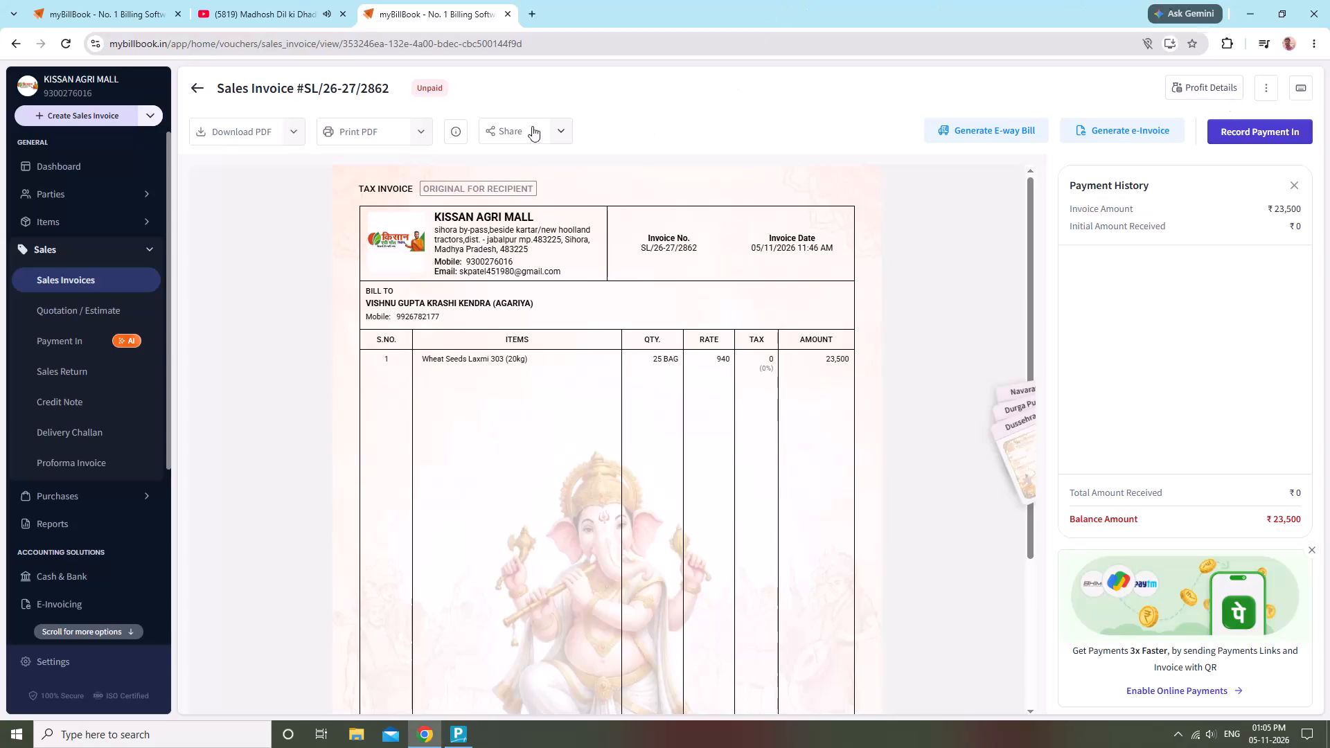
Return to the sales invoices list and filter it to show only today's invoices.
click(63, 255)
click(287, 187)
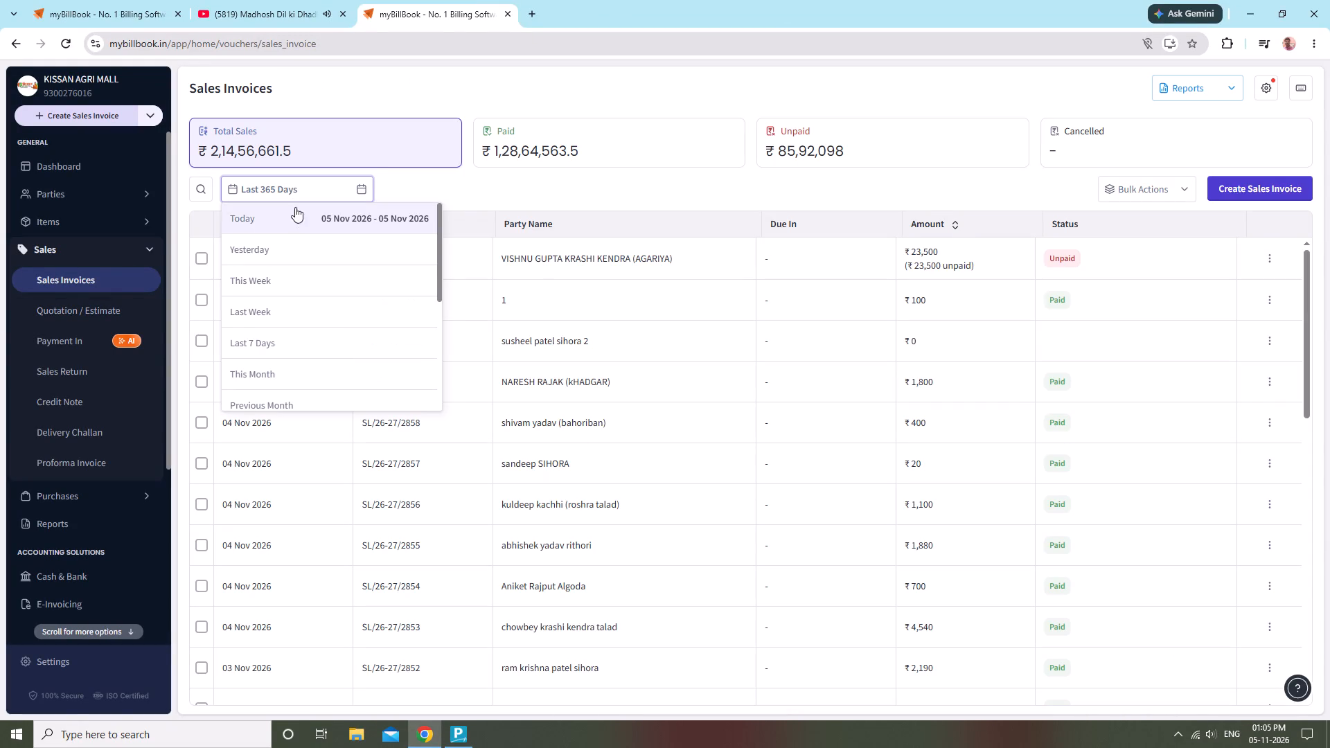
click(296, 218)
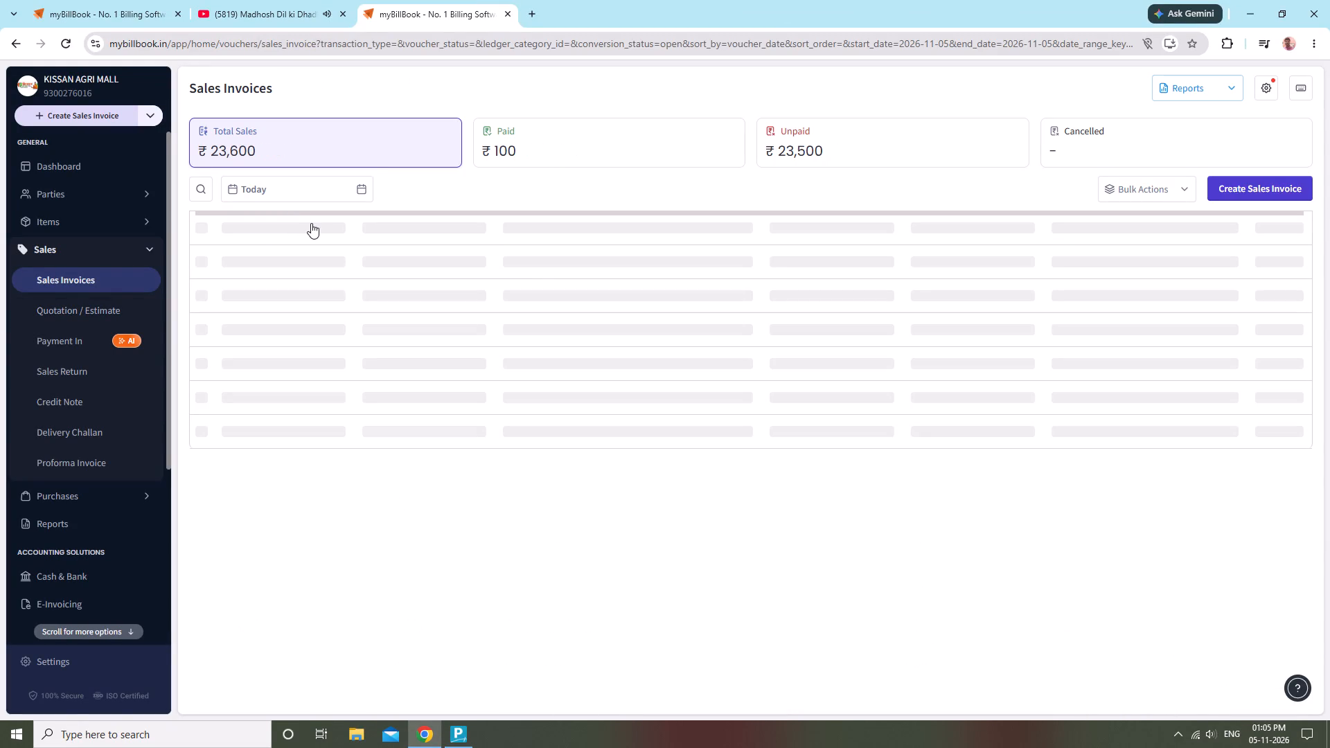
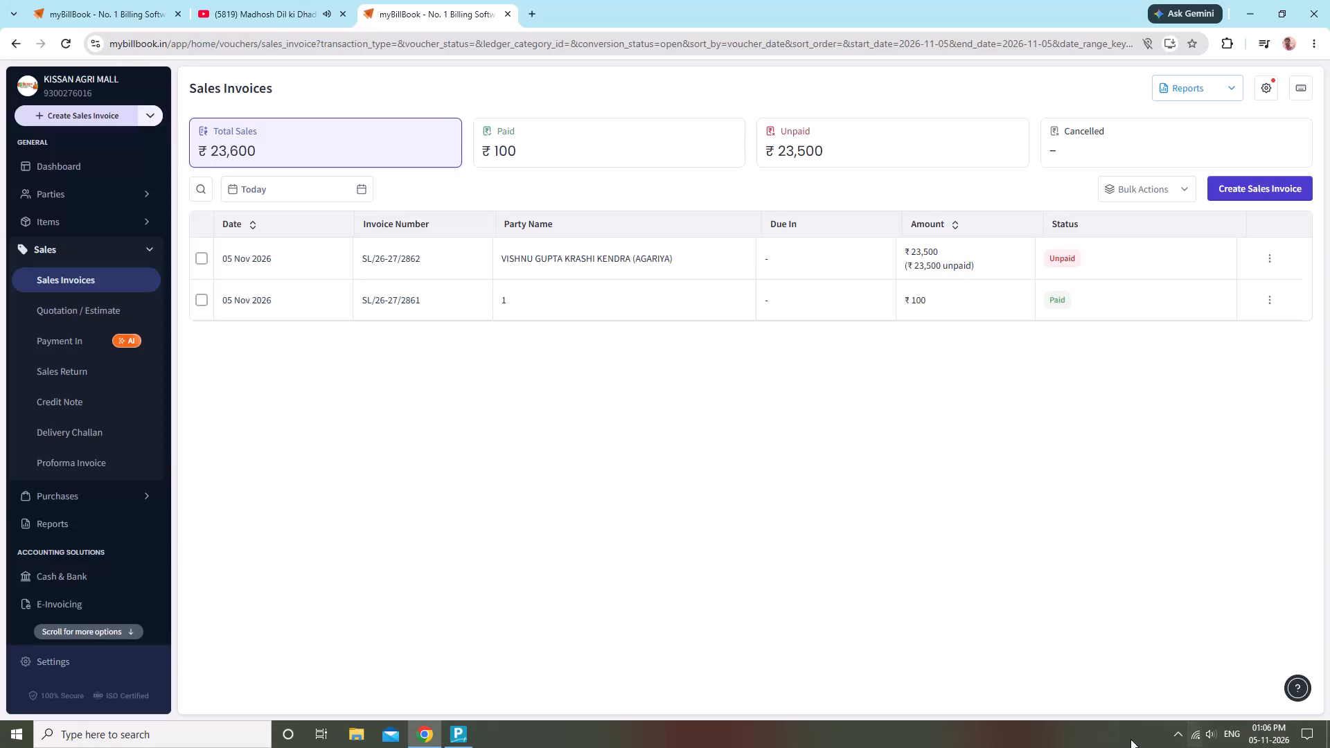
Start a new sales invoice and add 1 PCS of dhaniya dharti shashvi 500gm to the bill.
click(627, 484)
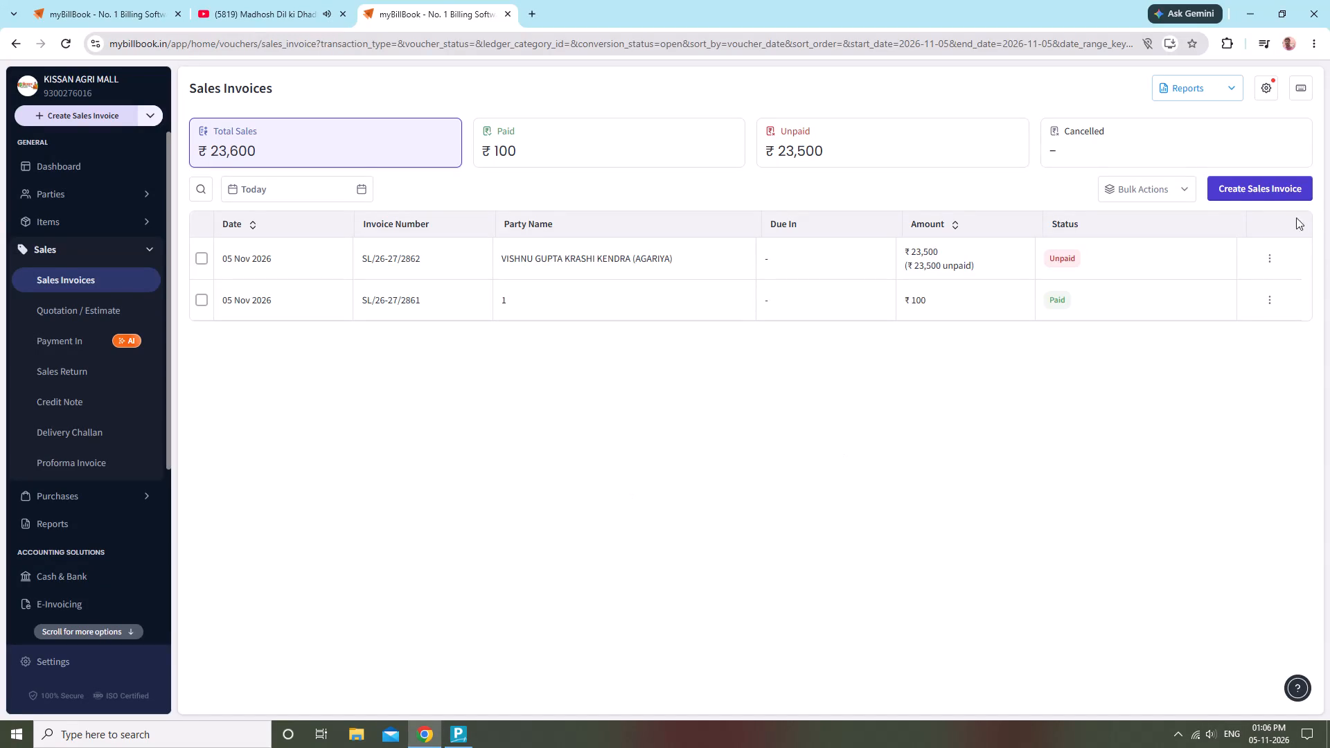
click(1245, 193)
click(430, 346)
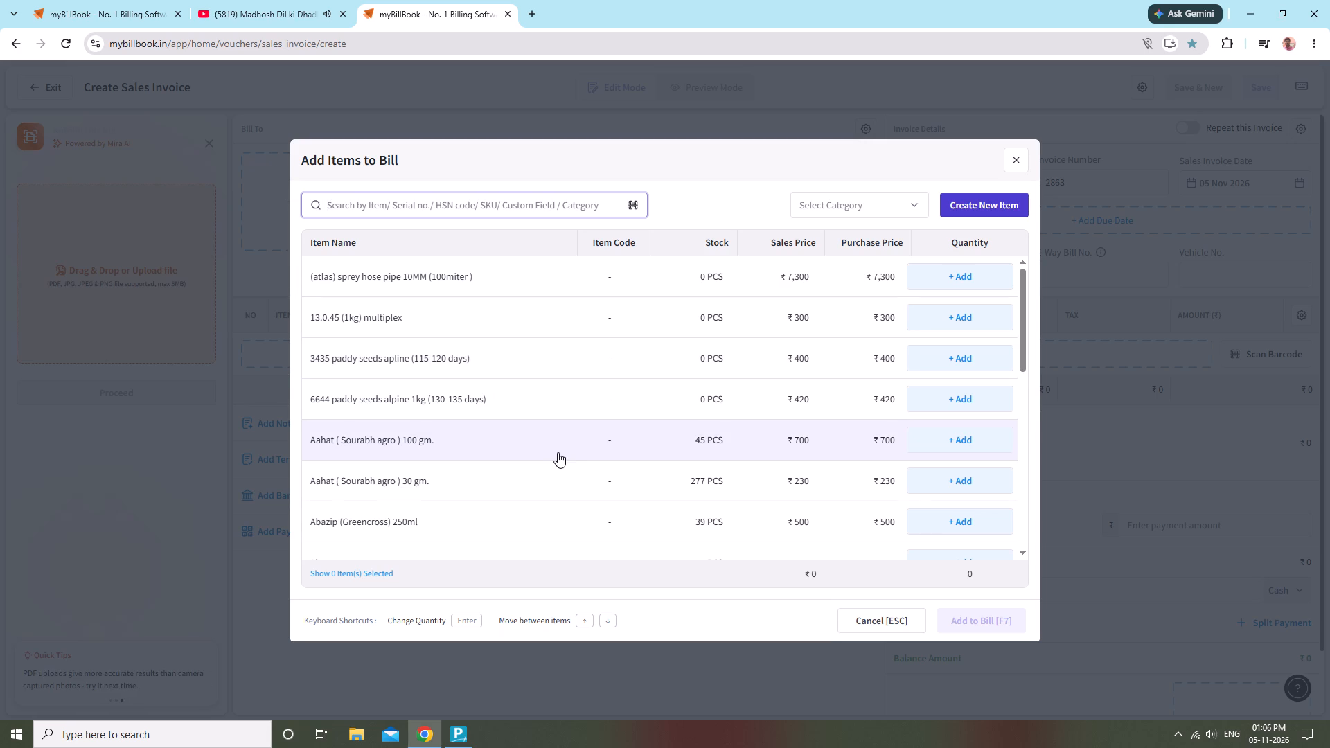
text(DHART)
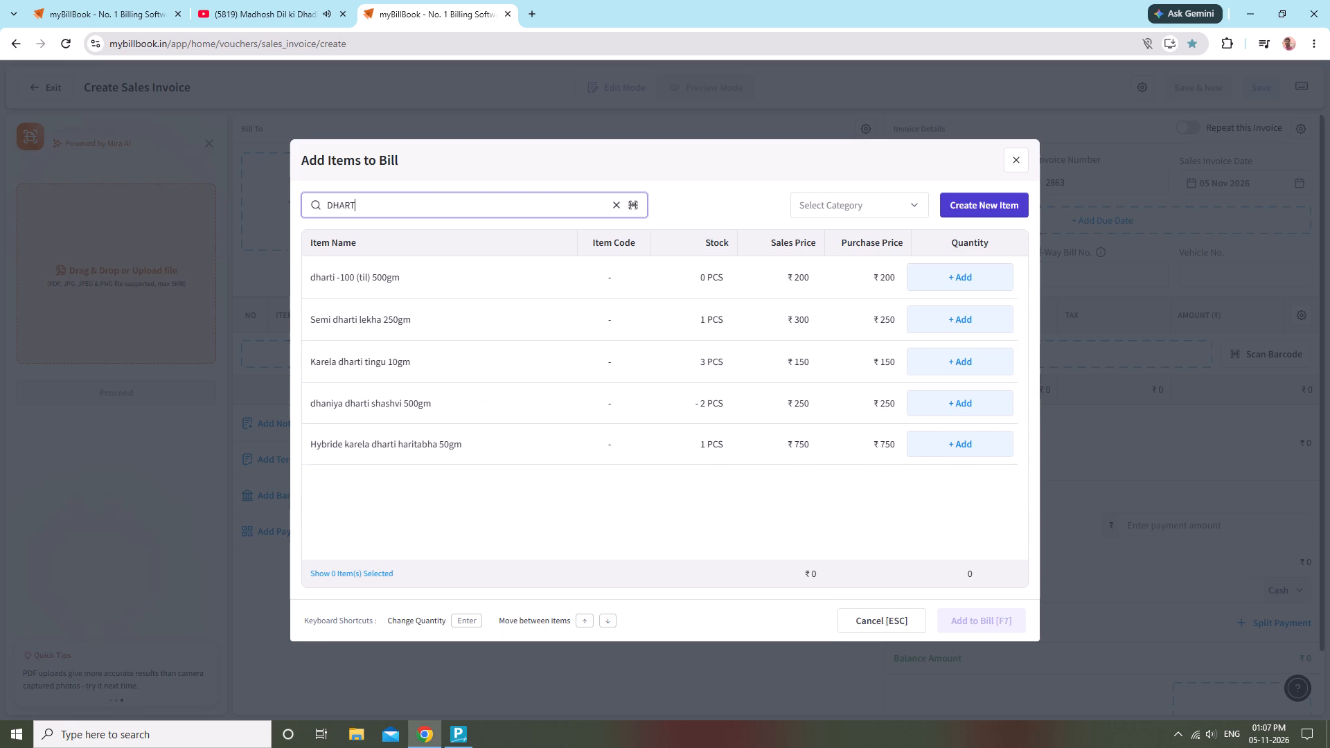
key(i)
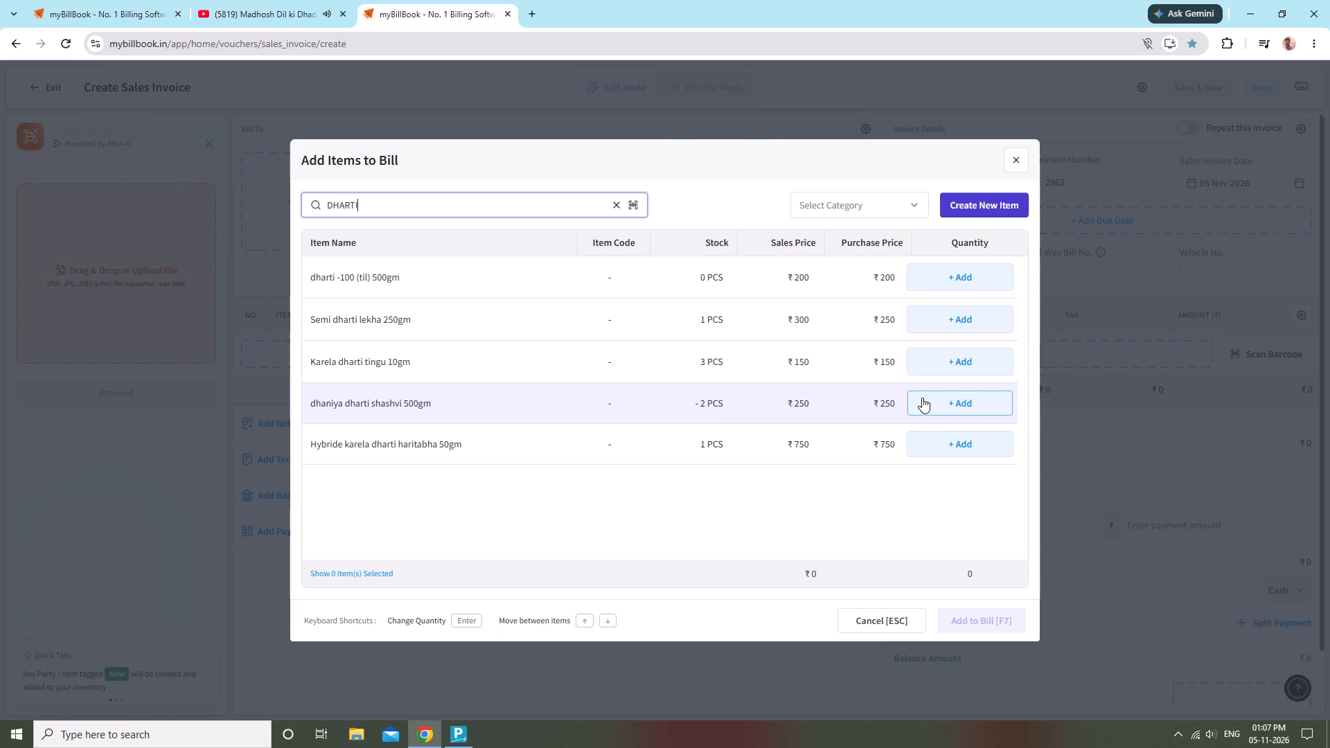
click(955, 399)
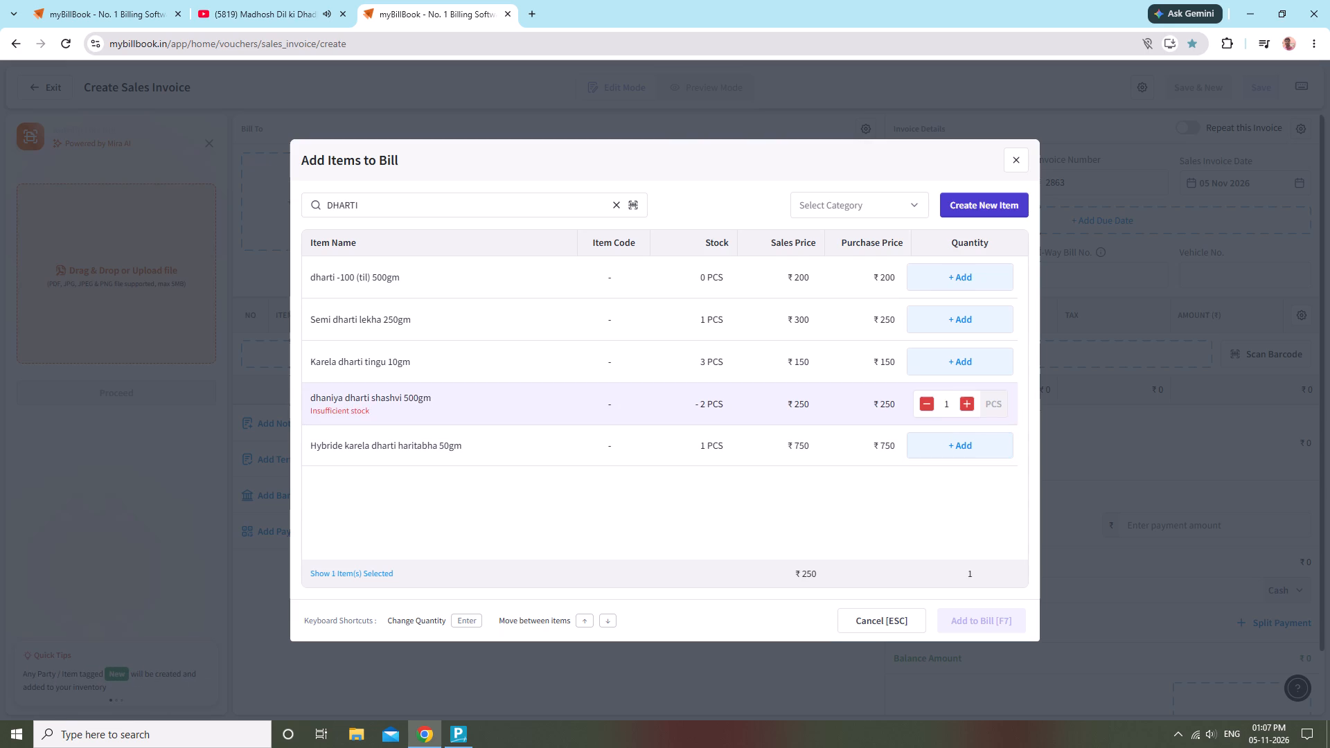
click(973, 614)
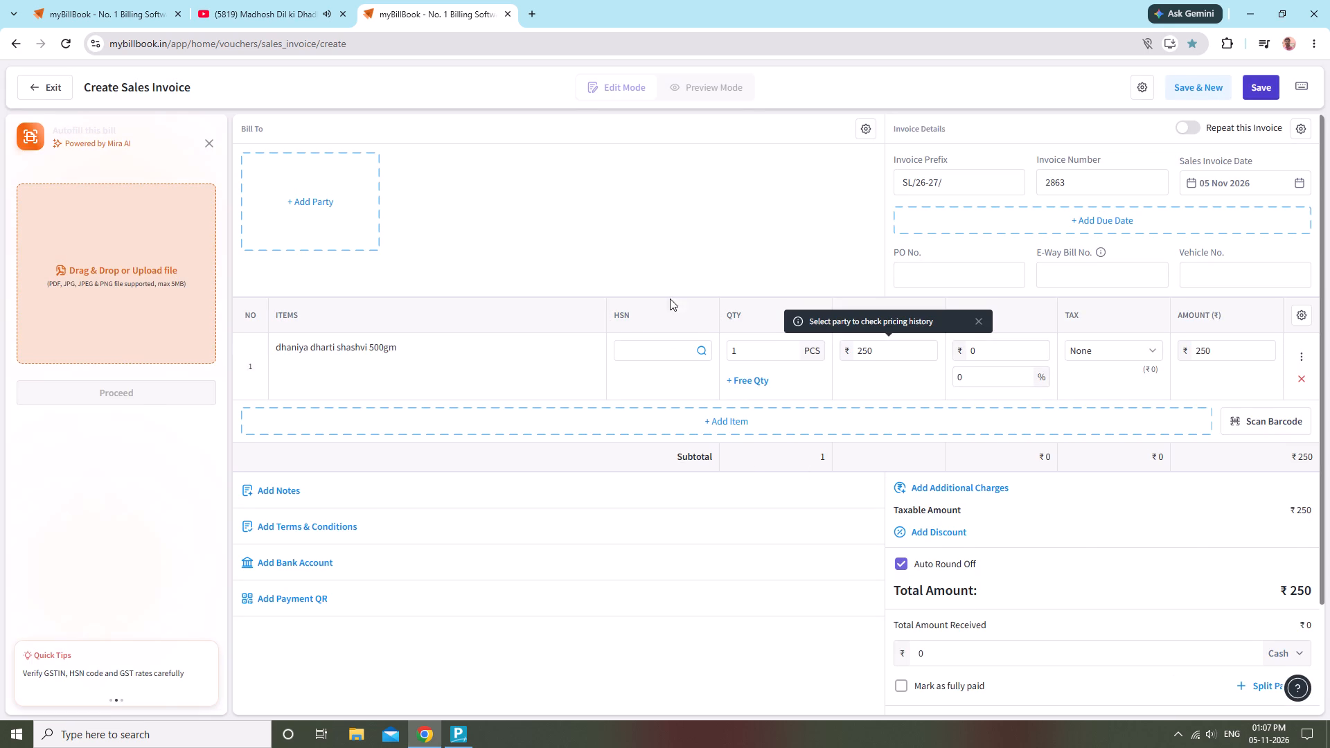
click(667, 290)
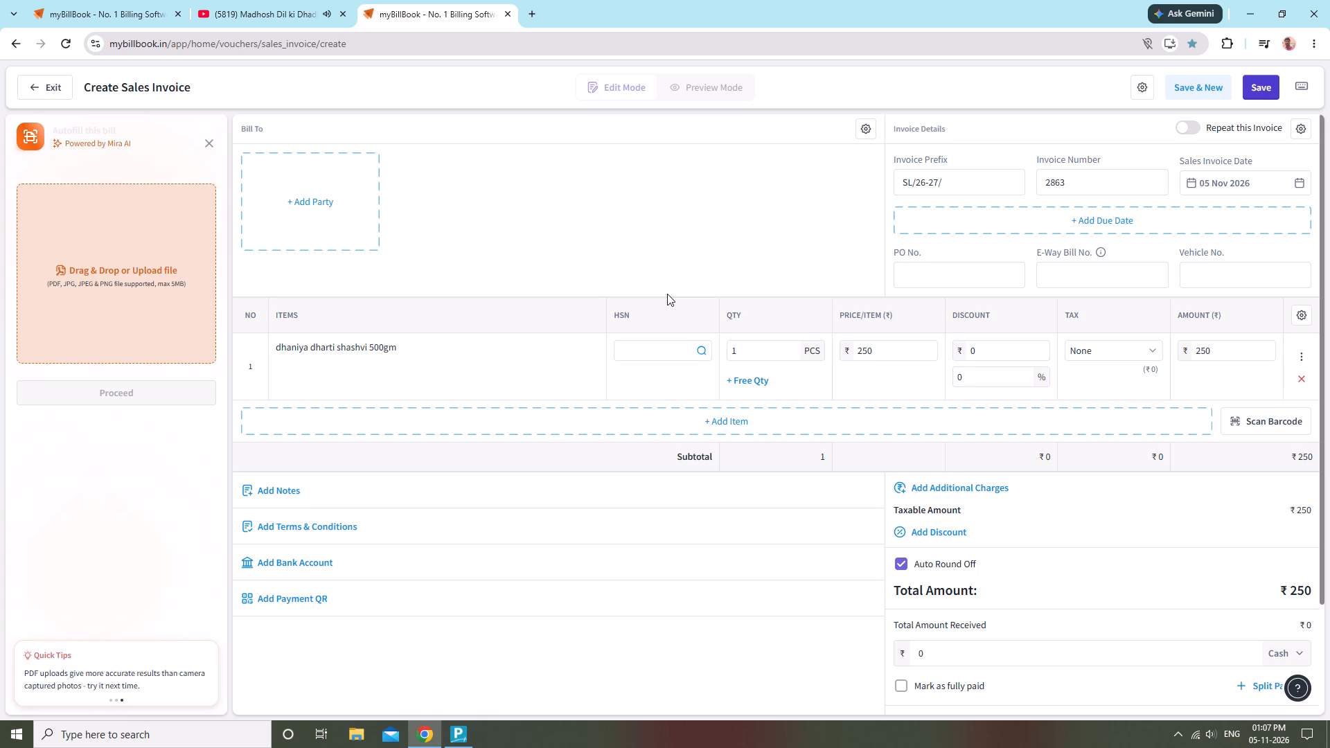
Enter the customer's name with the village Khamariya as the invoice's bill-to party.
click(289, 199)
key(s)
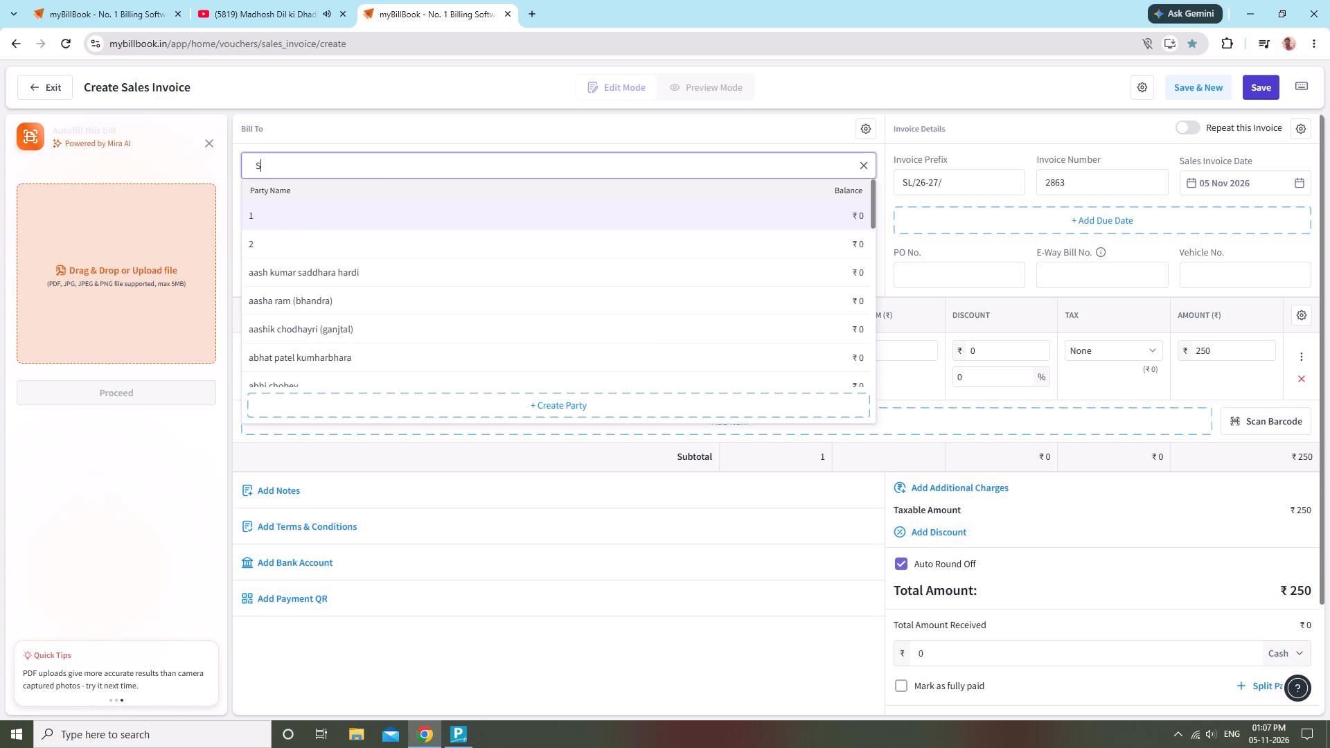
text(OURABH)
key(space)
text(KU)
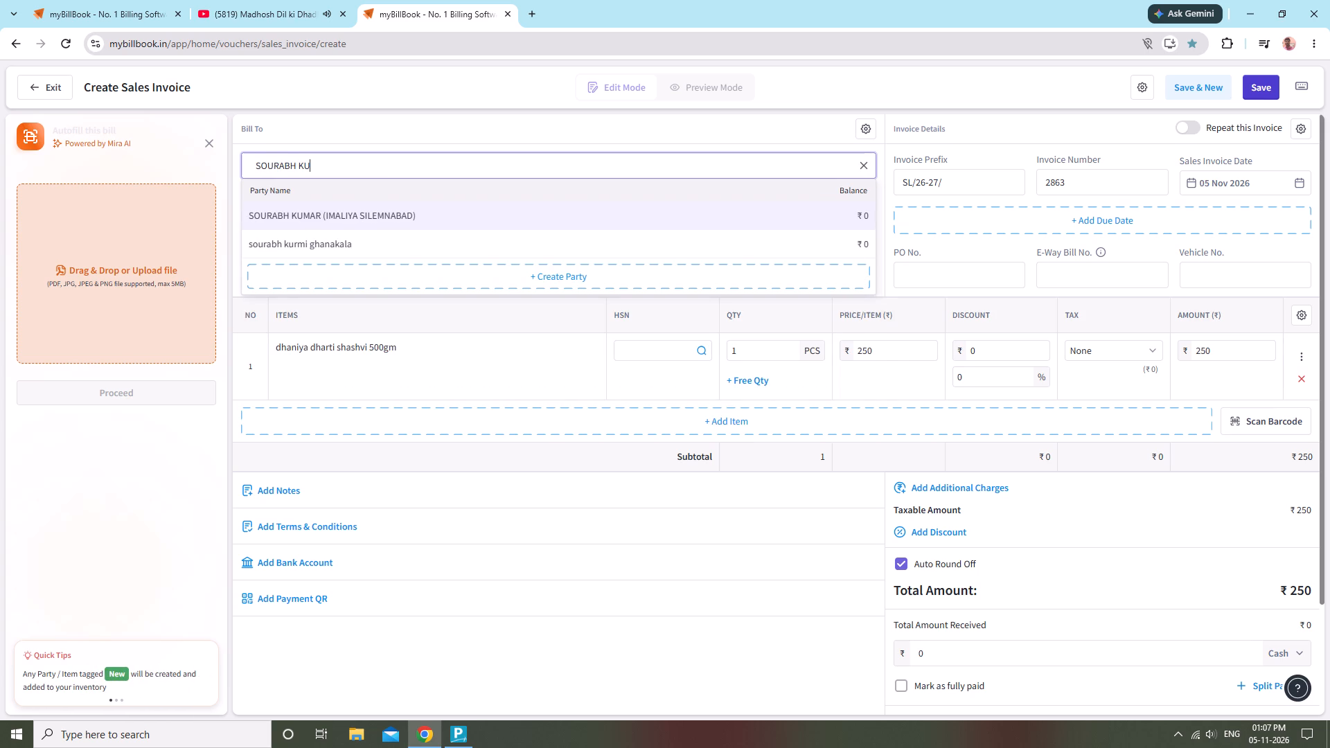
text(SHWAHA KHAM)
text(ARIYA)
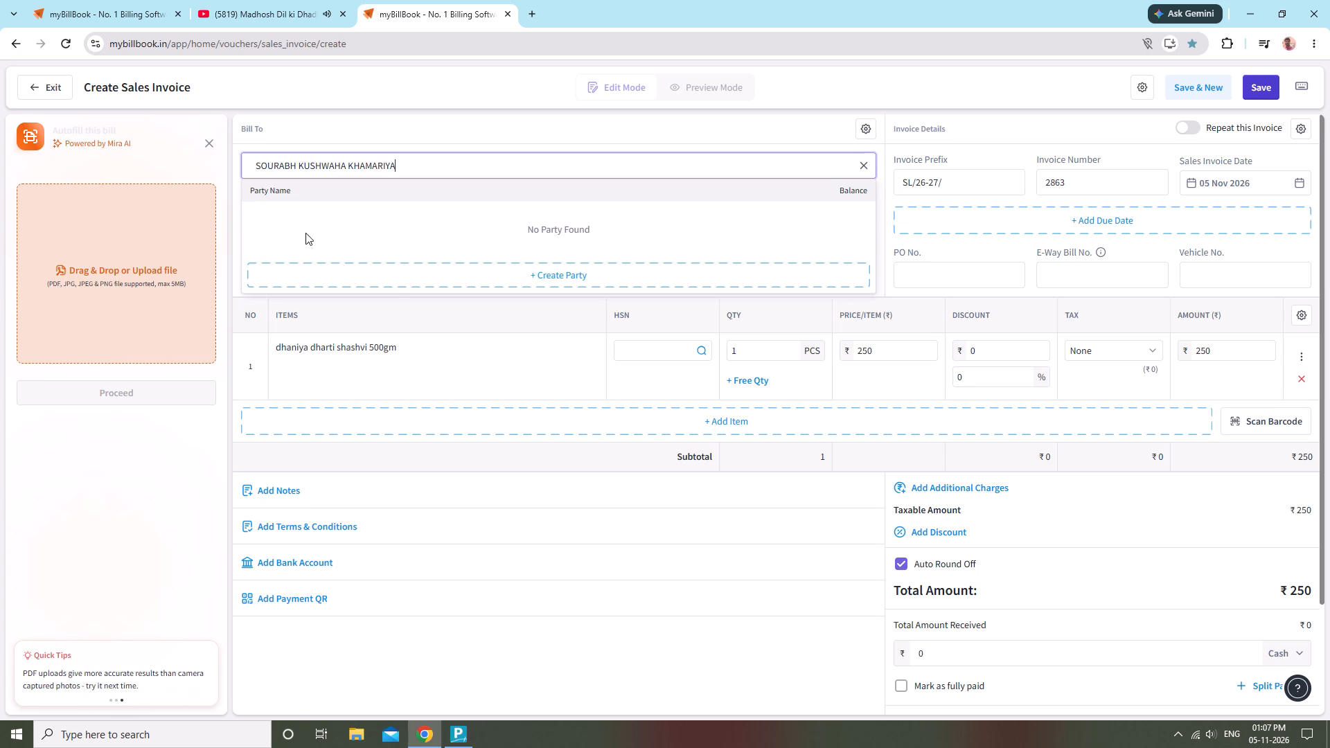
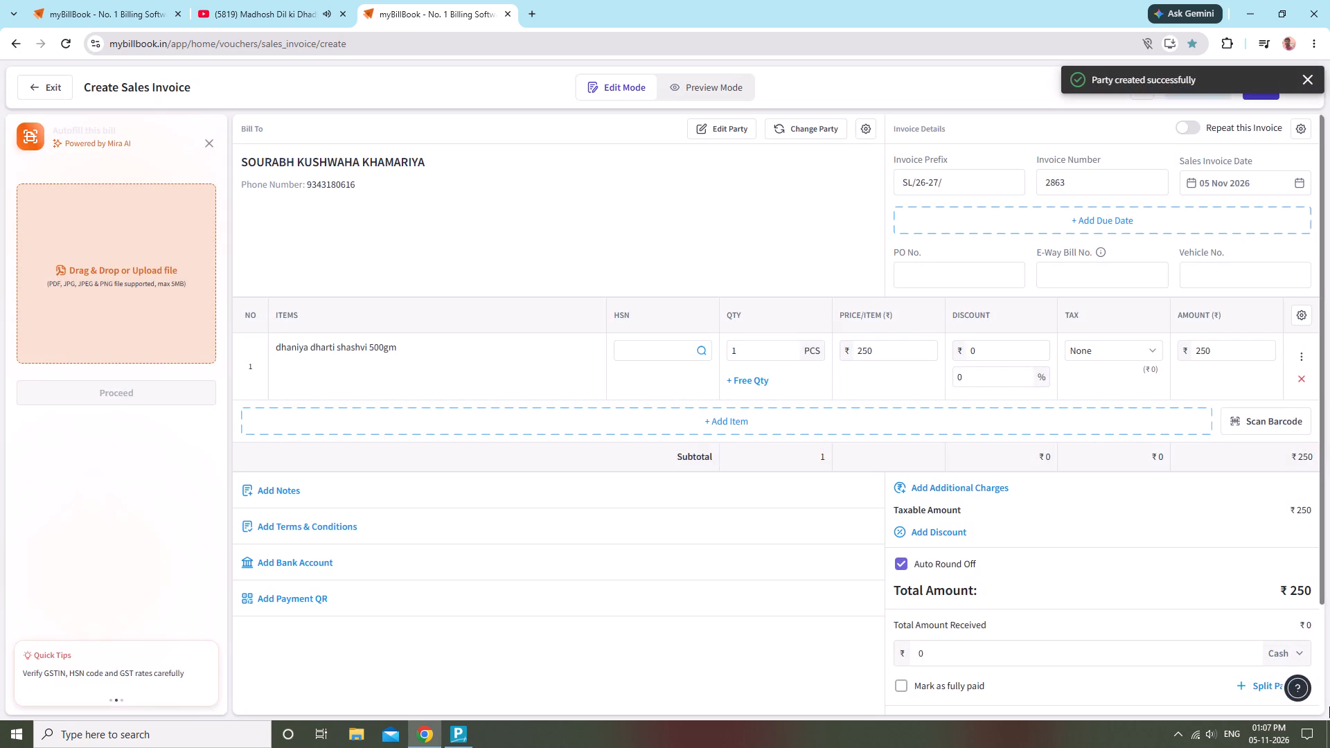
scroll(1186, 610, down, 3)
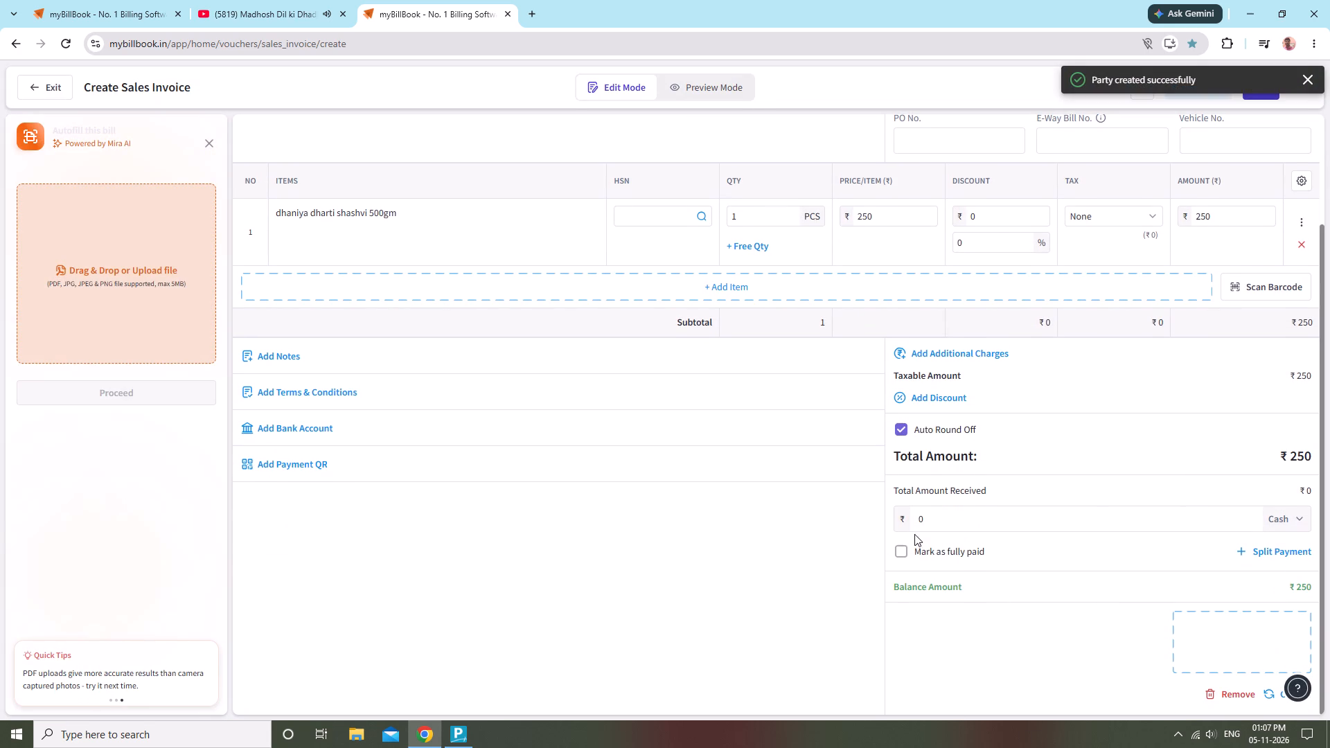
click(896, 552)
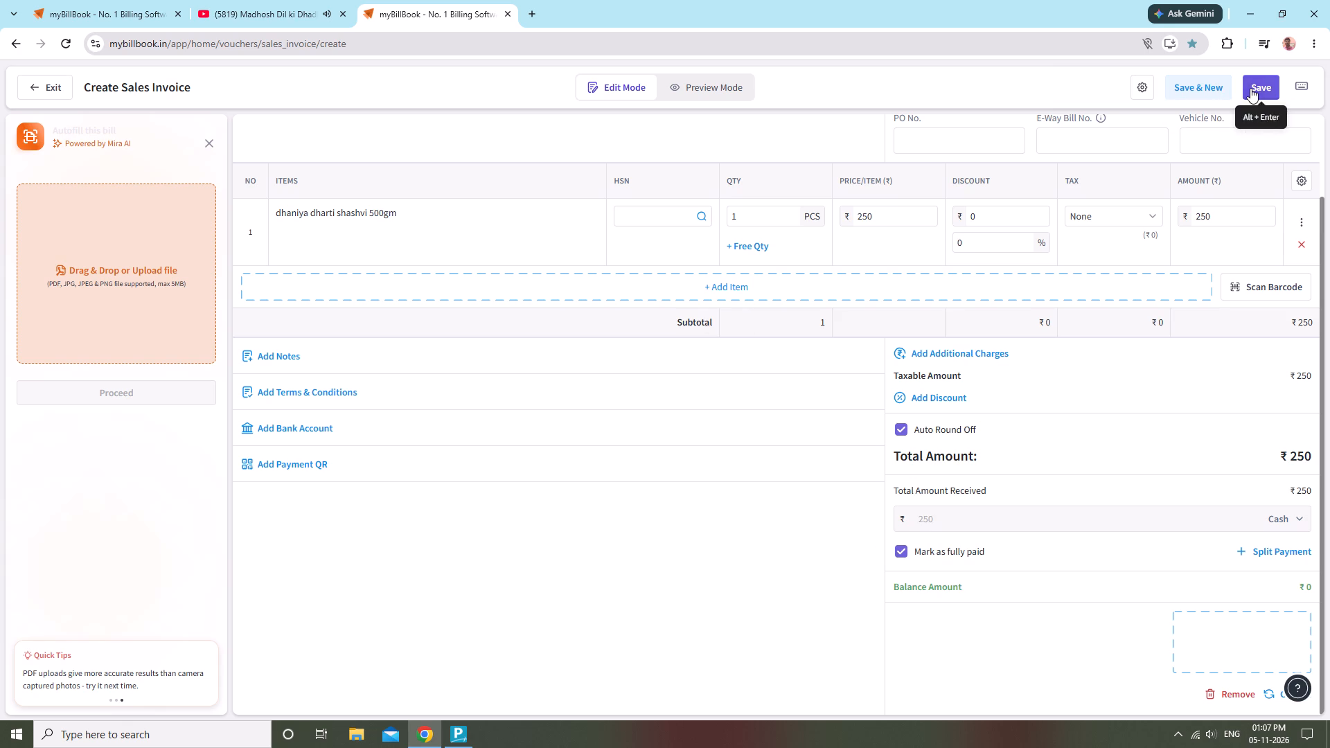
click(1250, 88)
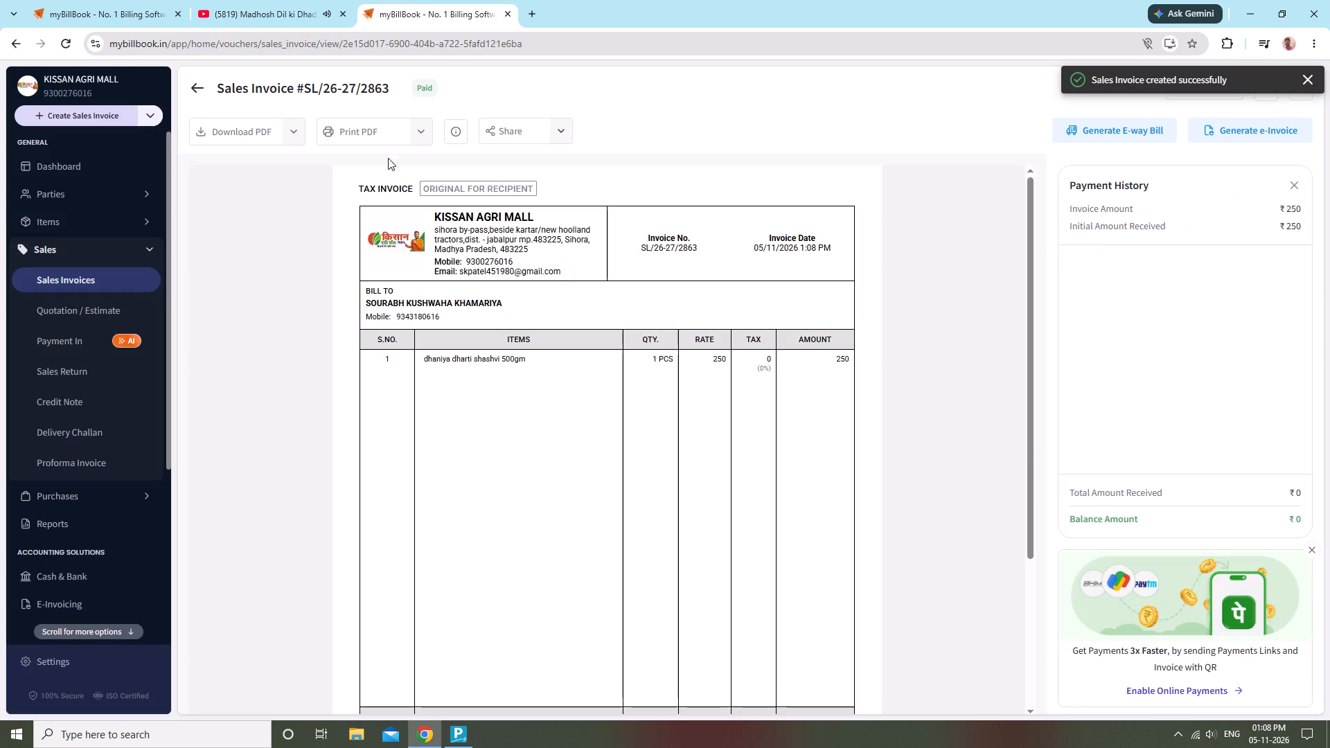
Print one black-and-white portrait copy of the saved sales invoice on the HP Smart Tank 530 series printer.
click(391, 118)
click(391, 127)
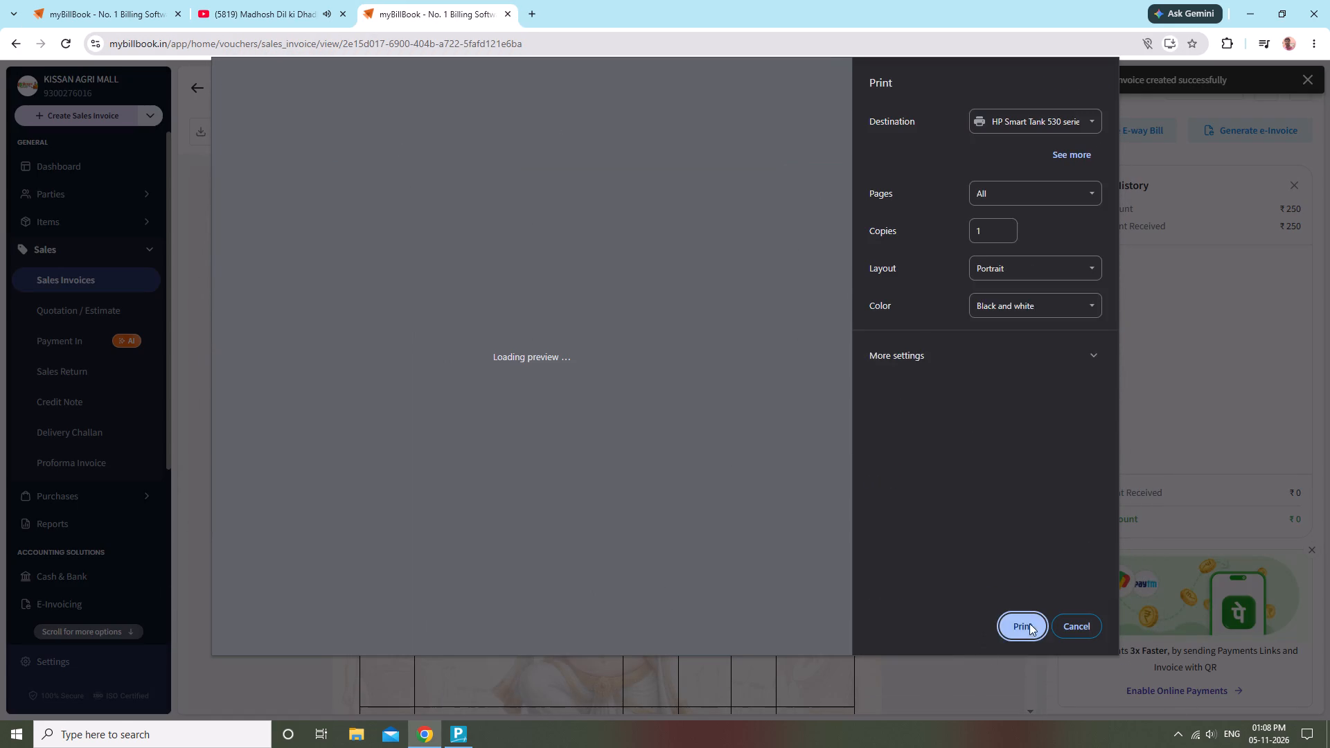
click(1031, 623)
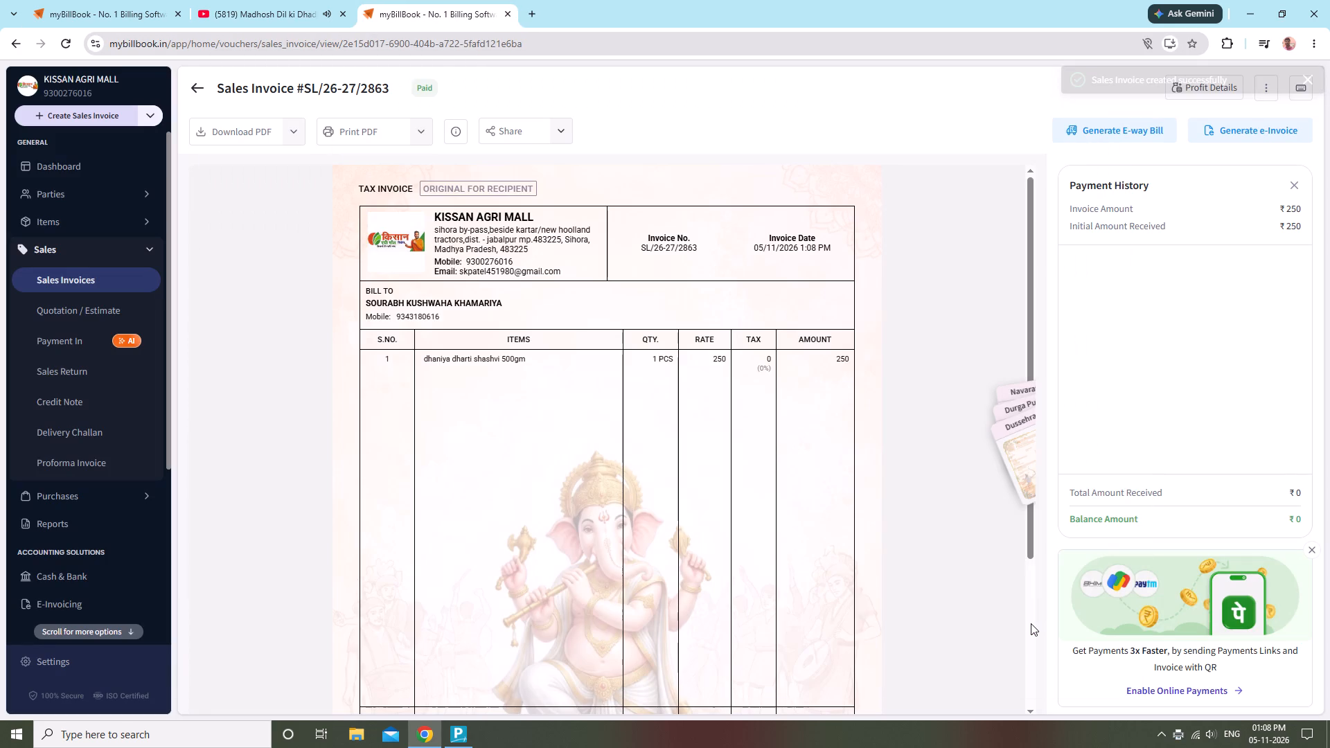
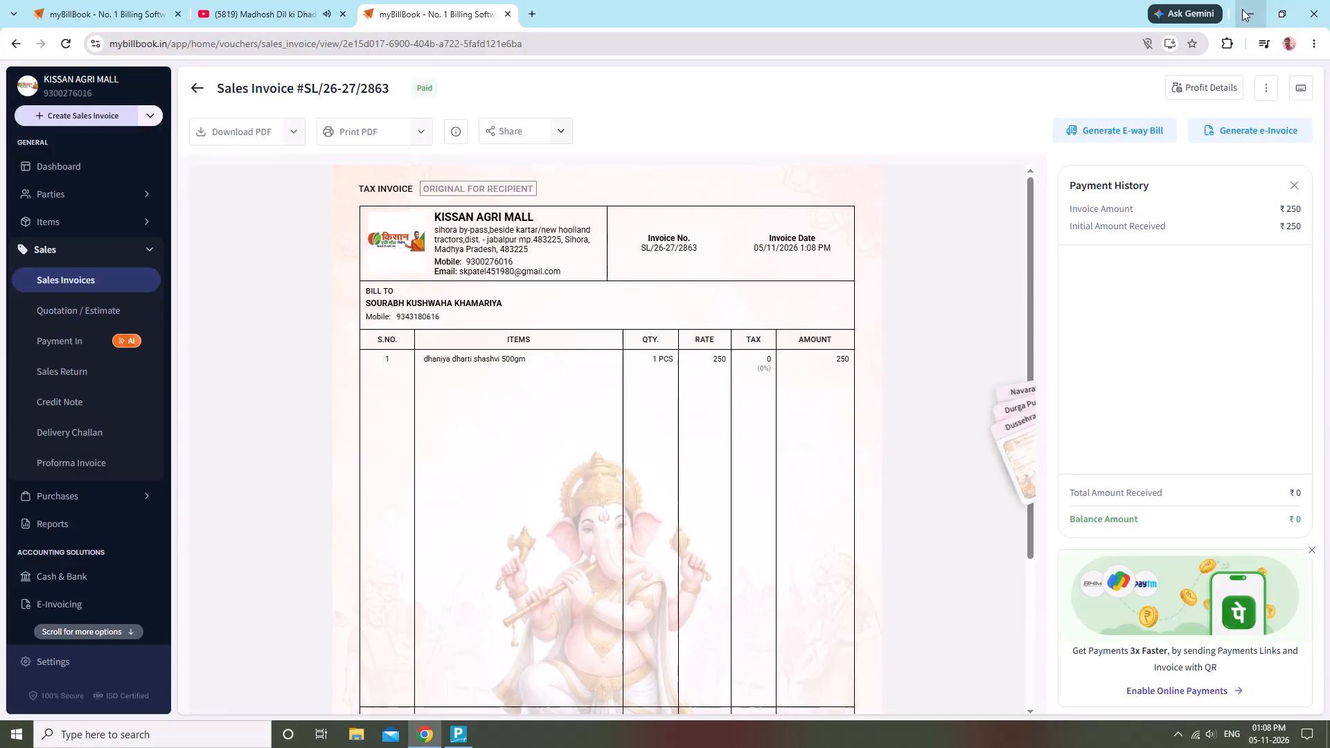
Edit the Khamariya customer's dhaniya invoice to add one Proof super (Sourabh agro) 250 ml at ₹300, and save the update.
click(1268, 87)
click(1258, 104)
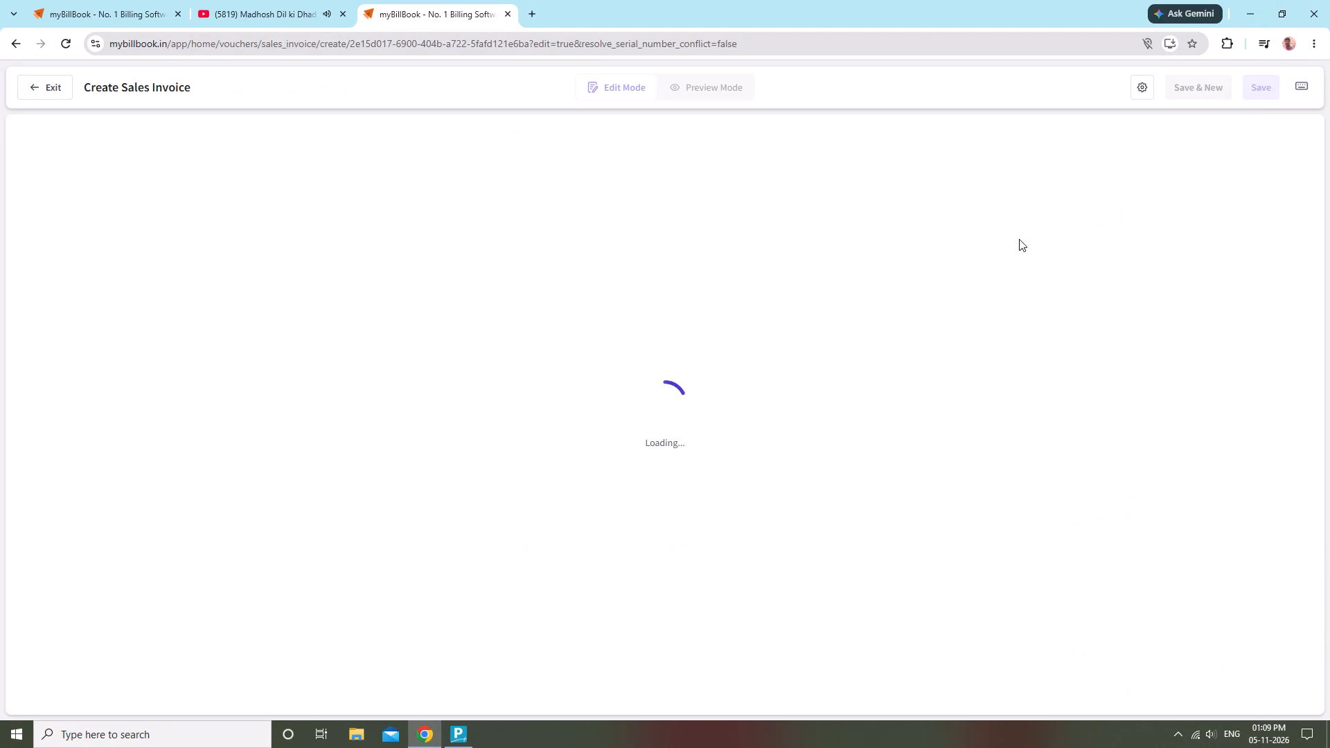
click(310, 376)
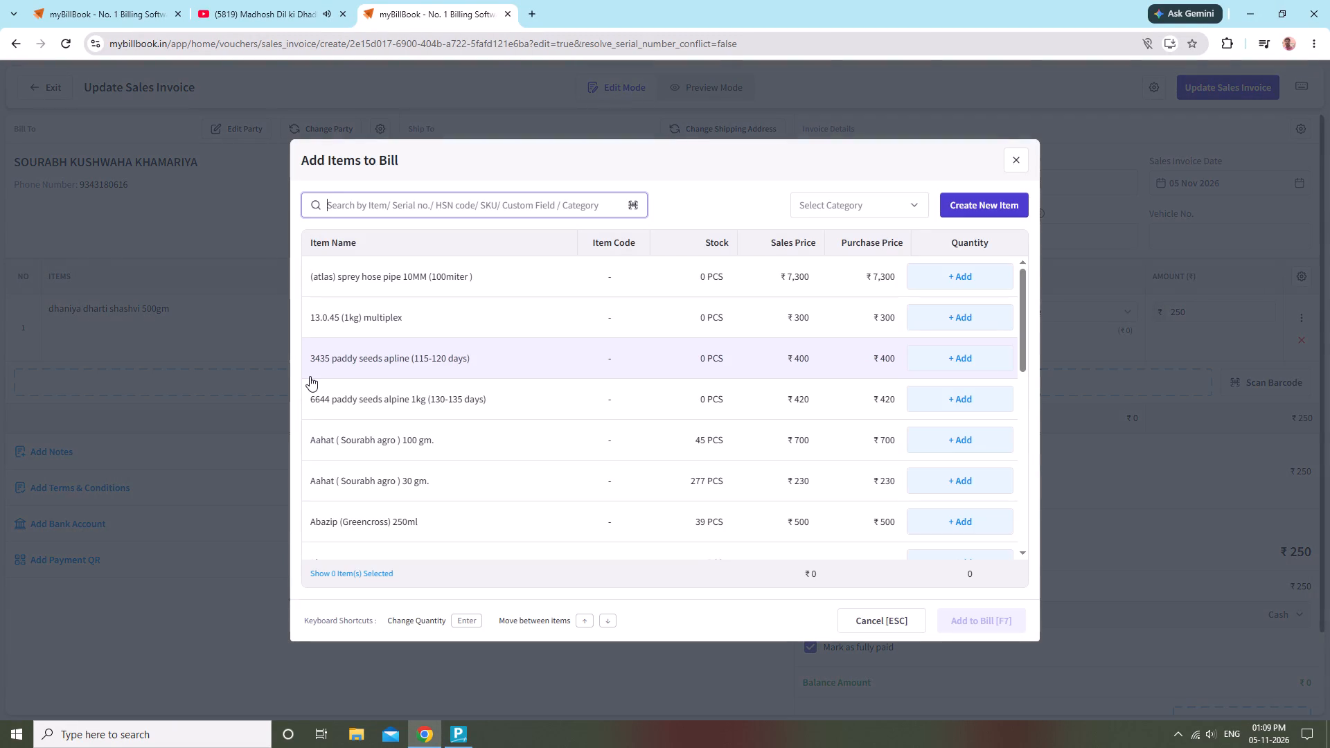
text(PROOF)
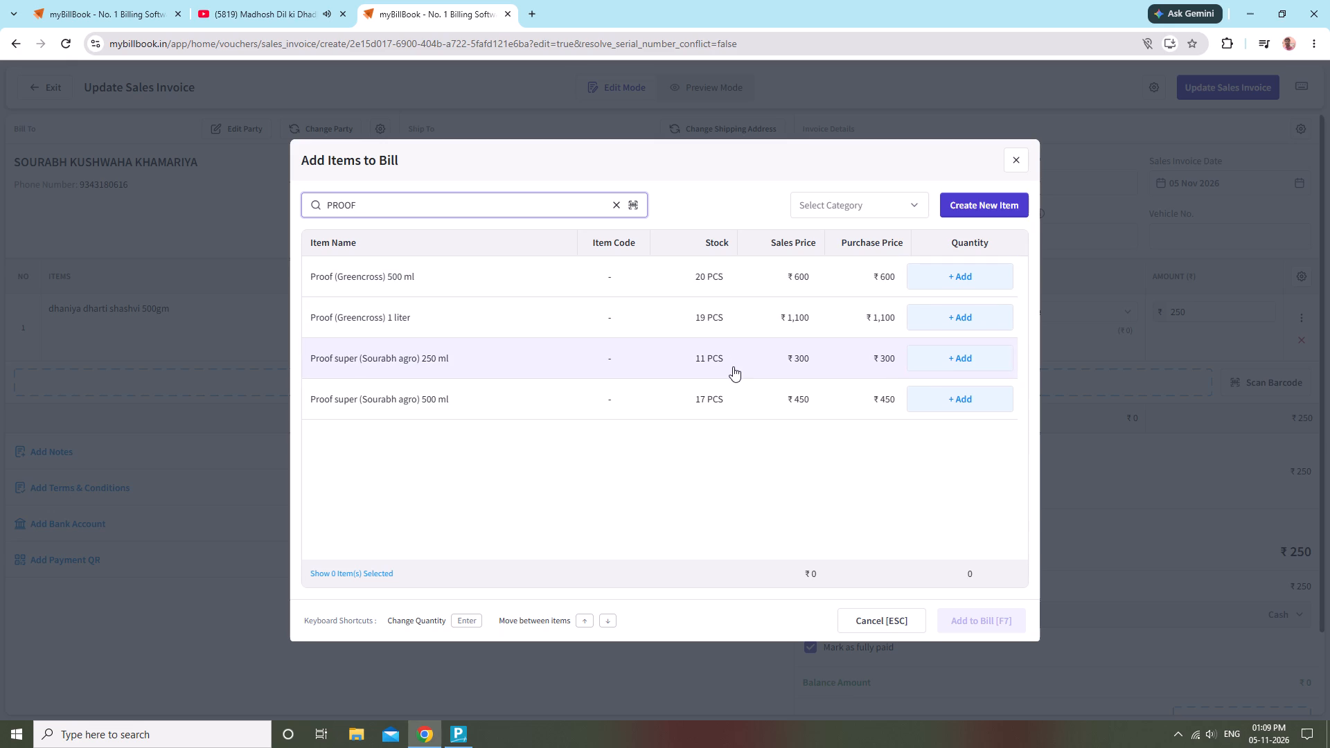
click(990, 359)
click(961, 616)
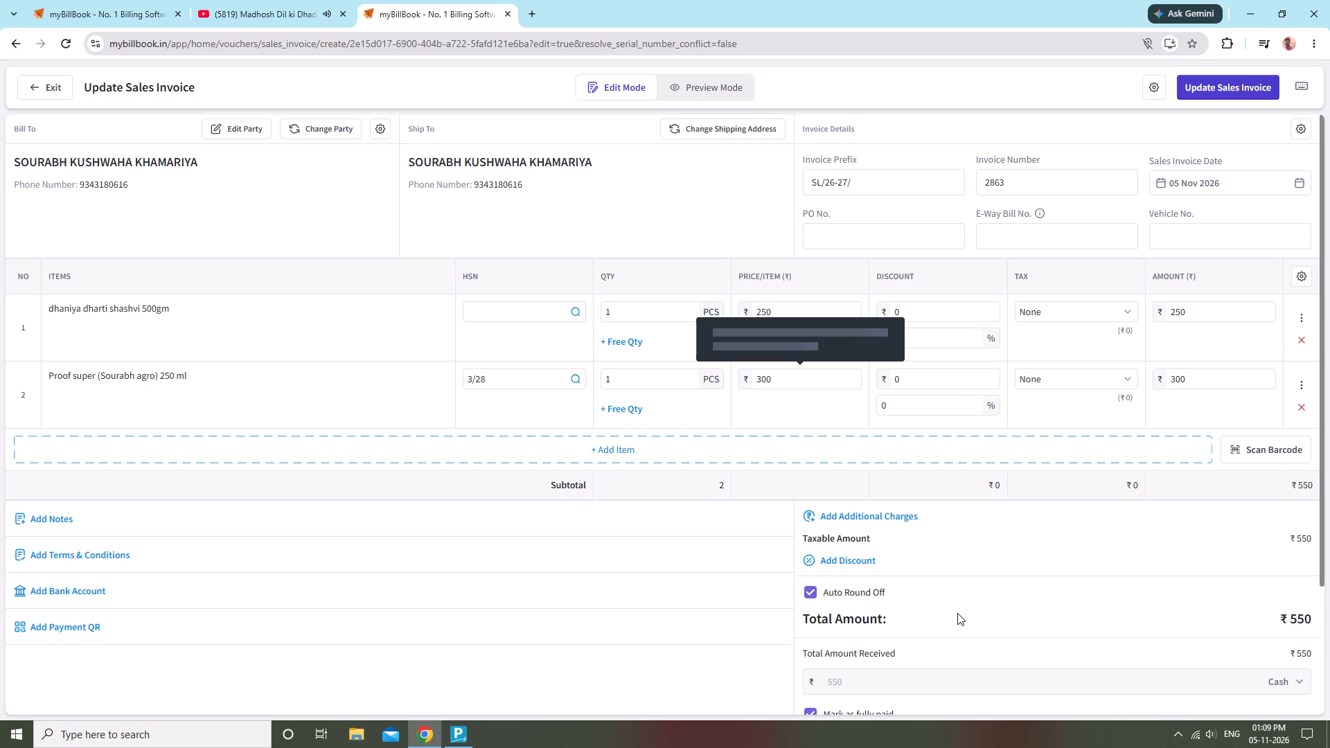
scroll(1325, 680, down, 4)
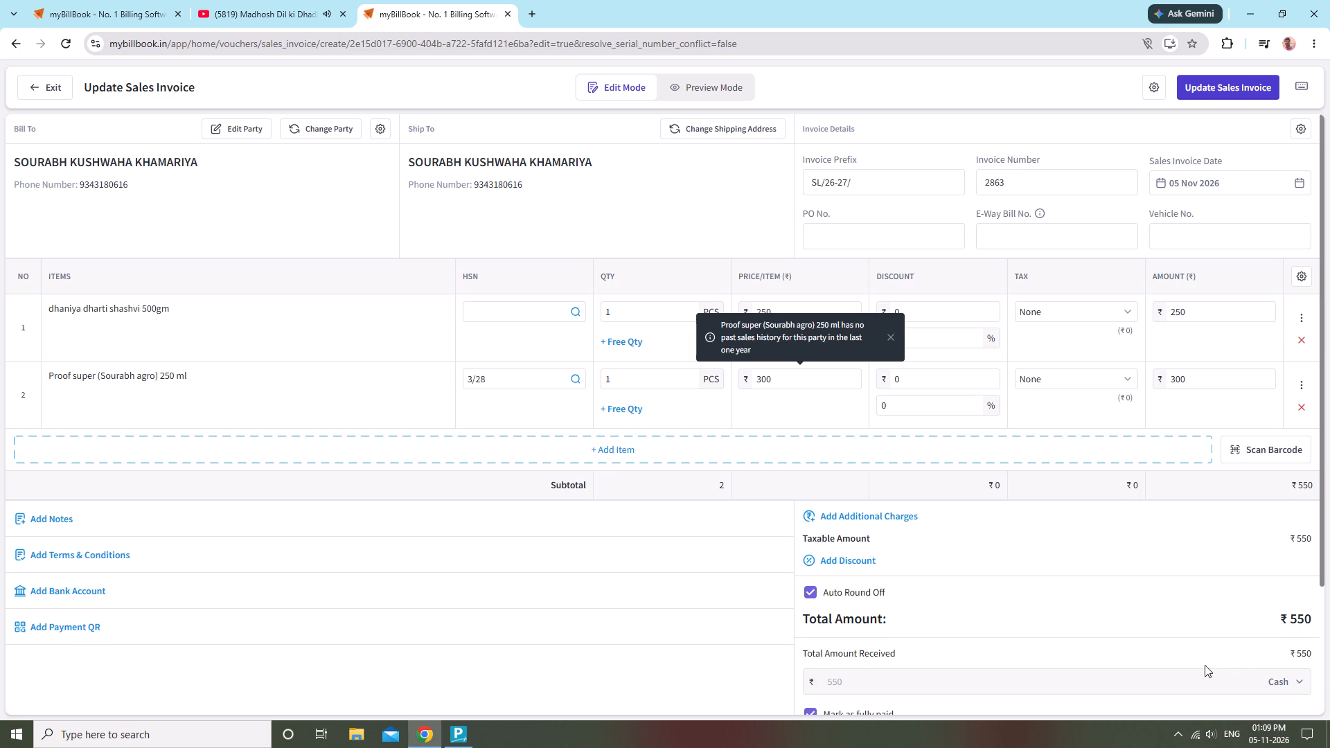
scroll(1191, 665, down, 4)
click(1262, 80)
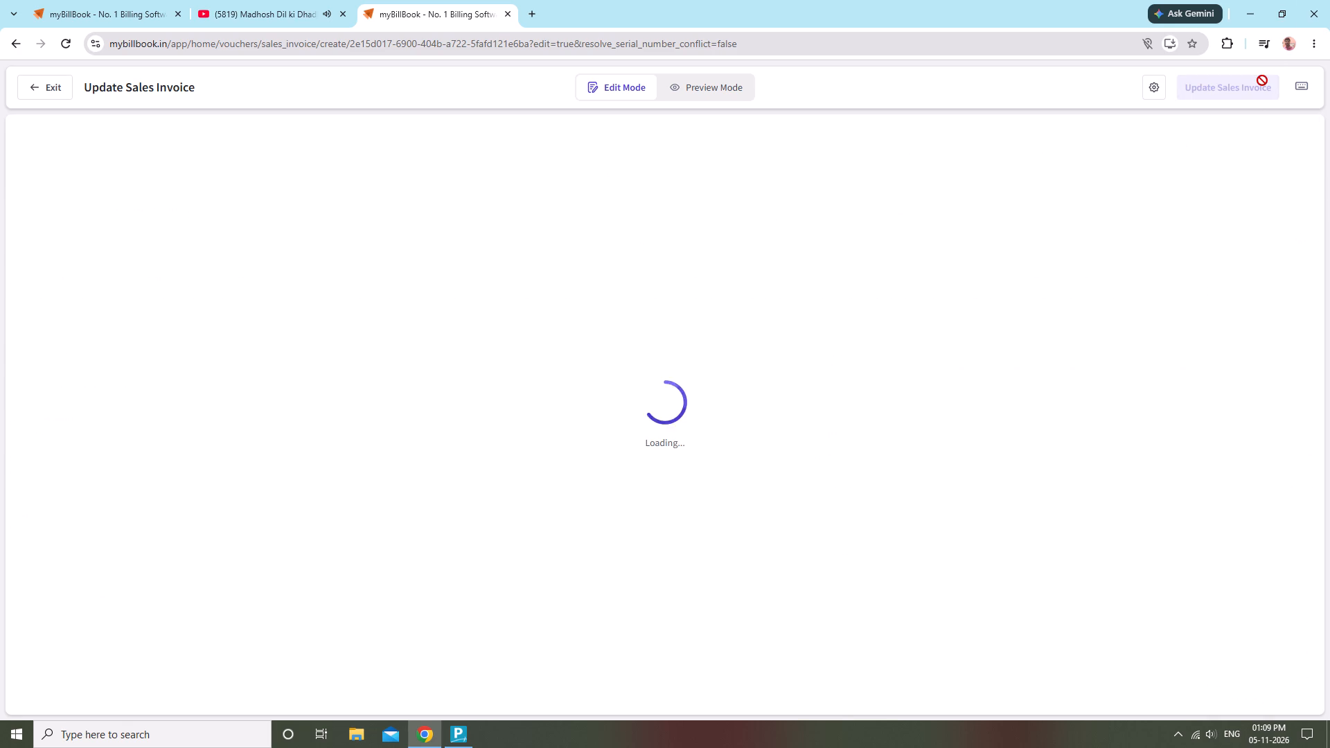
Print the updated sales invoice SL/26-27/2863.
click(339, 133)
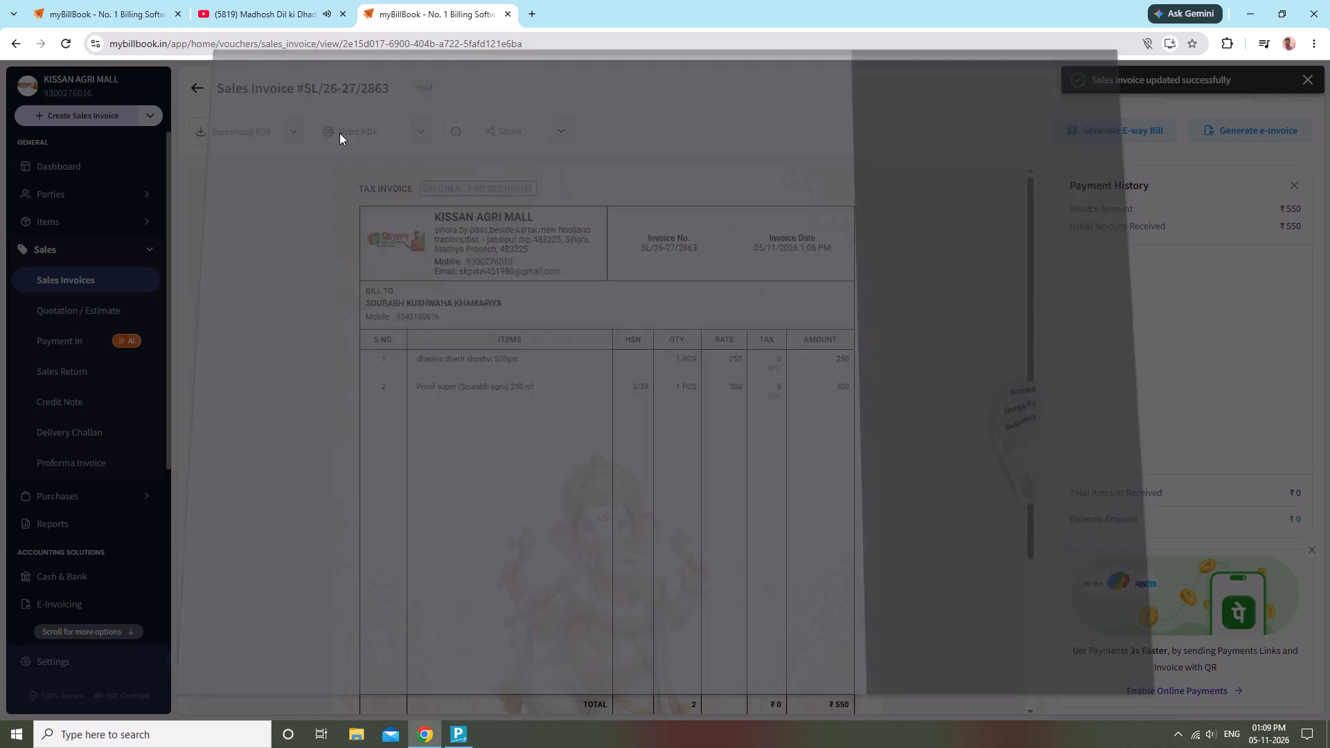
click(1021, 625)
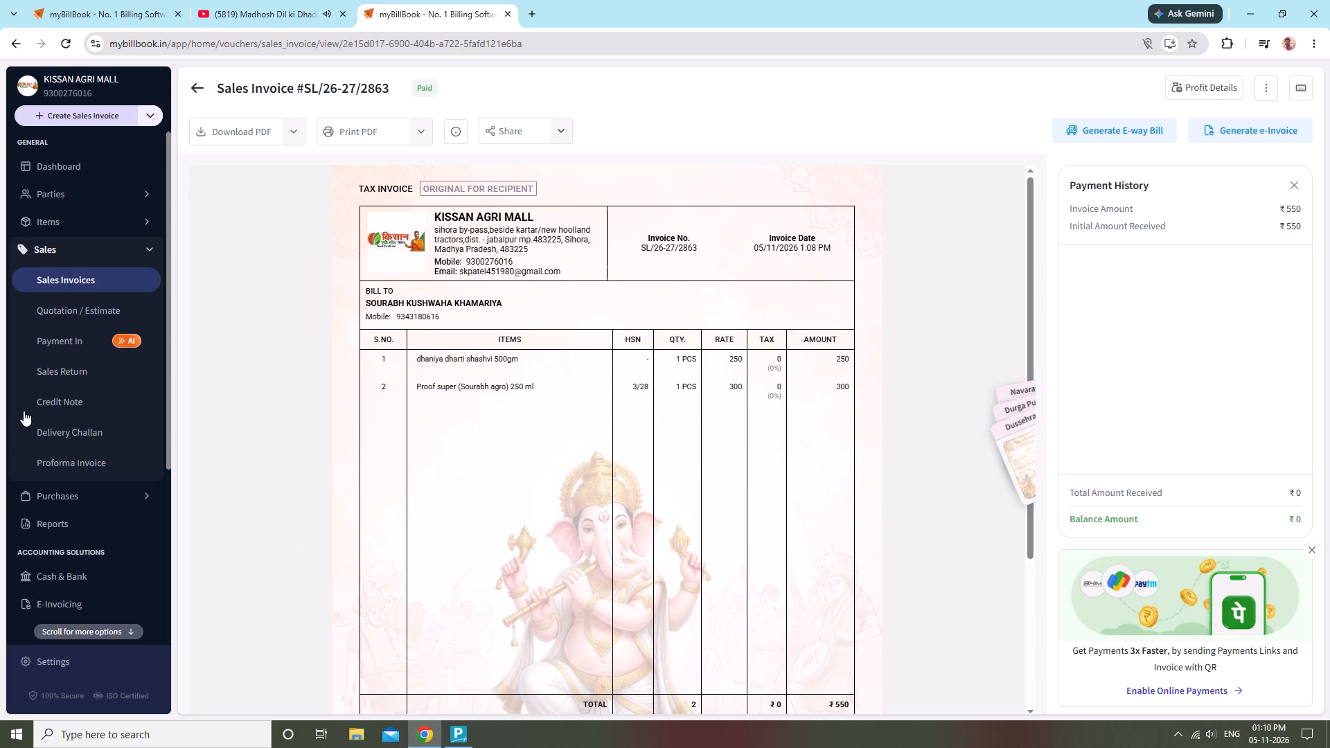
Return to the sales invoice list and open invoice SL/26-27/2861, the onion ns-13 (60gm) sale, for editing.
click(195, 89)
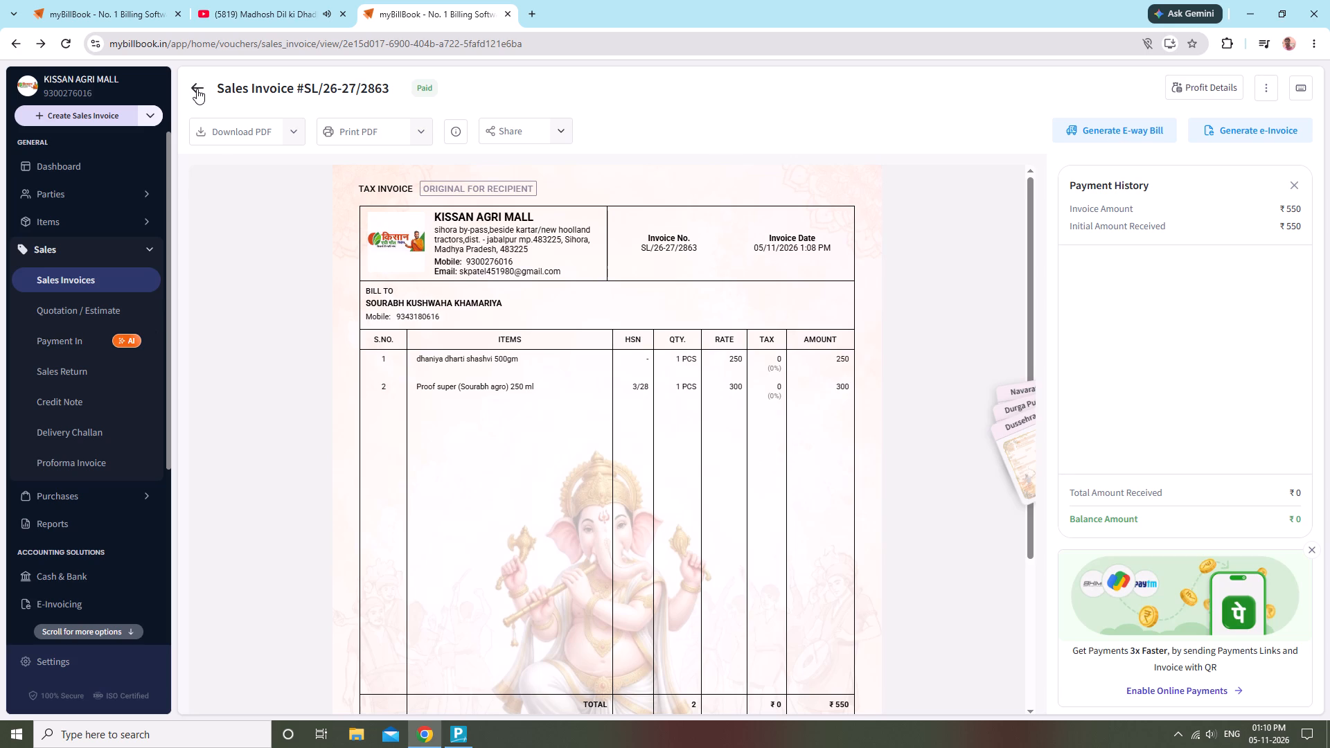
click(204, 87)
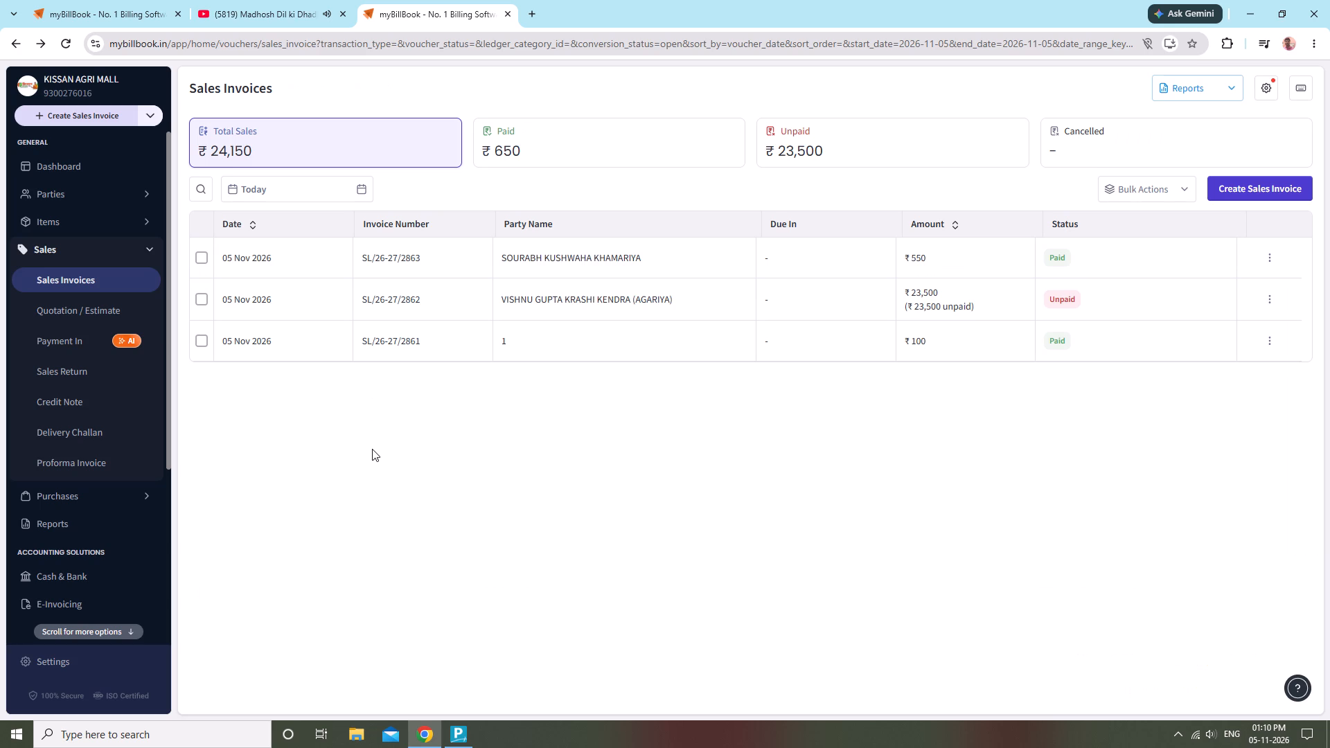
click(532, 351)
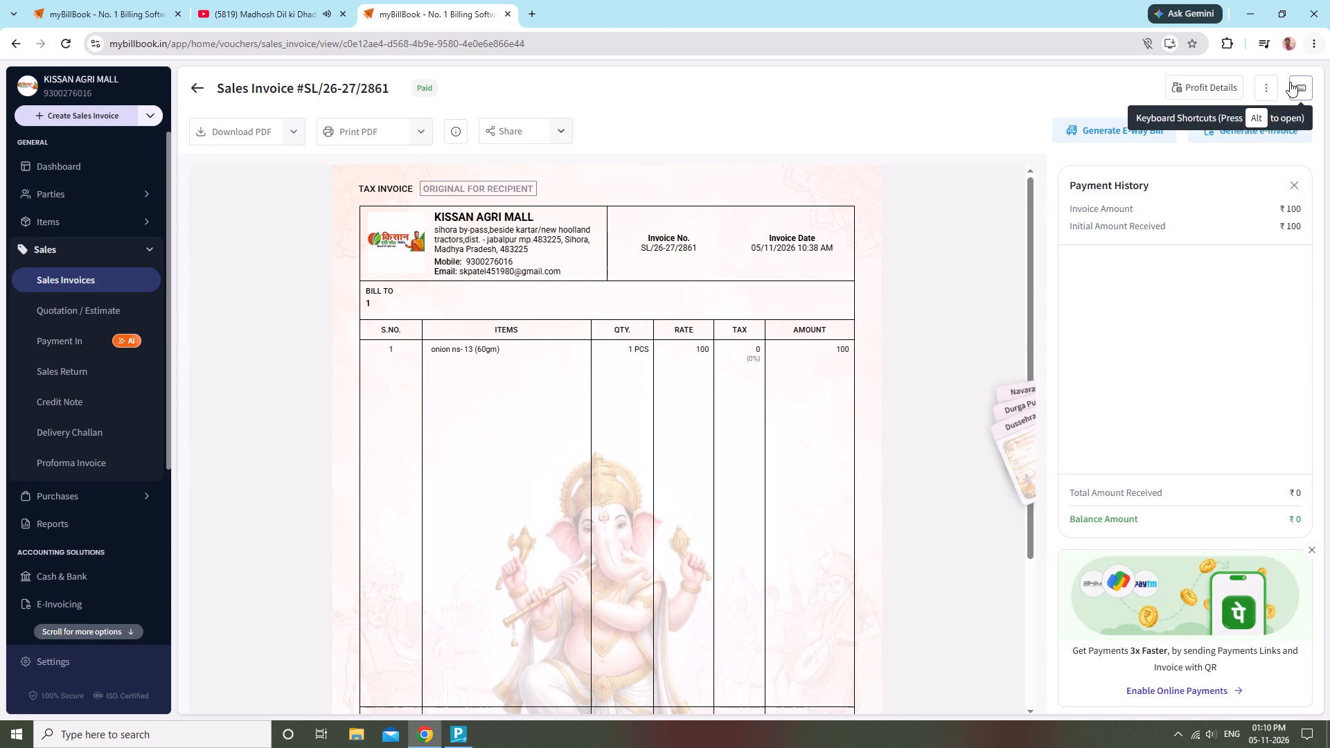
click(1271, 89)
click(1238, 116)
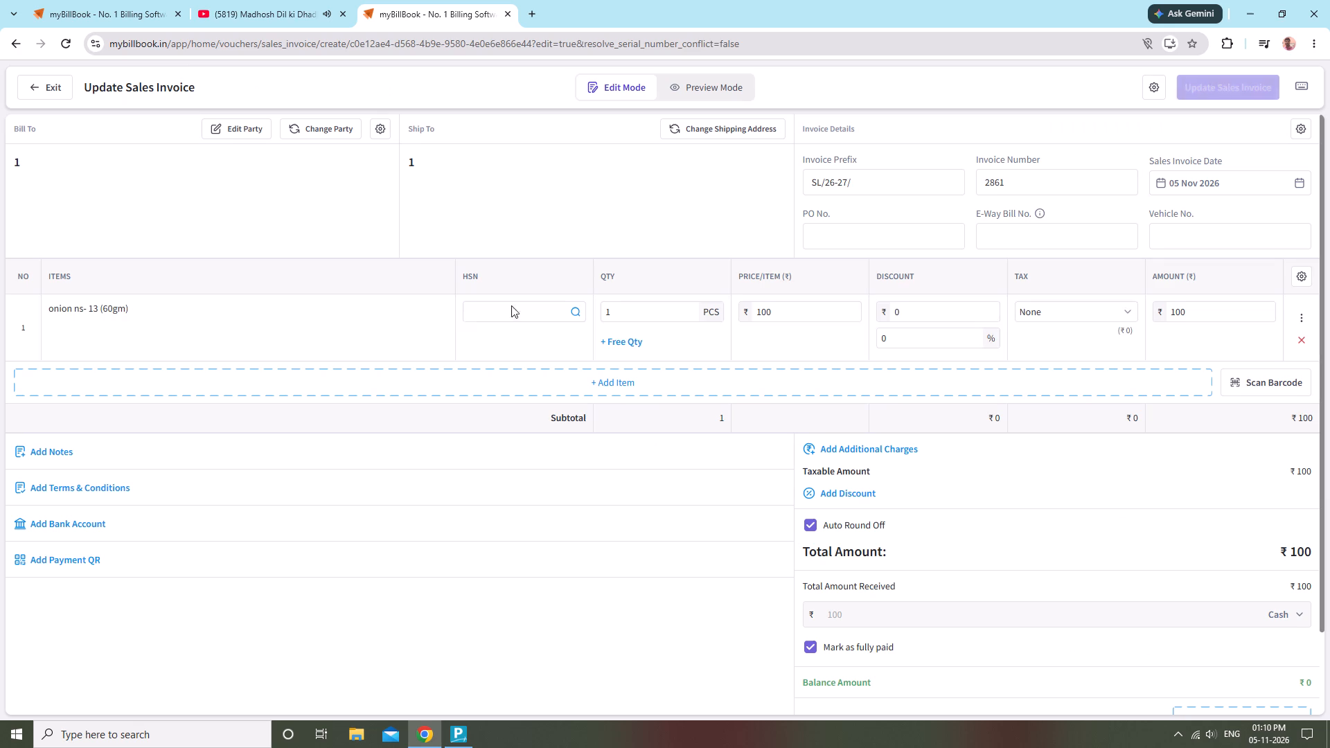
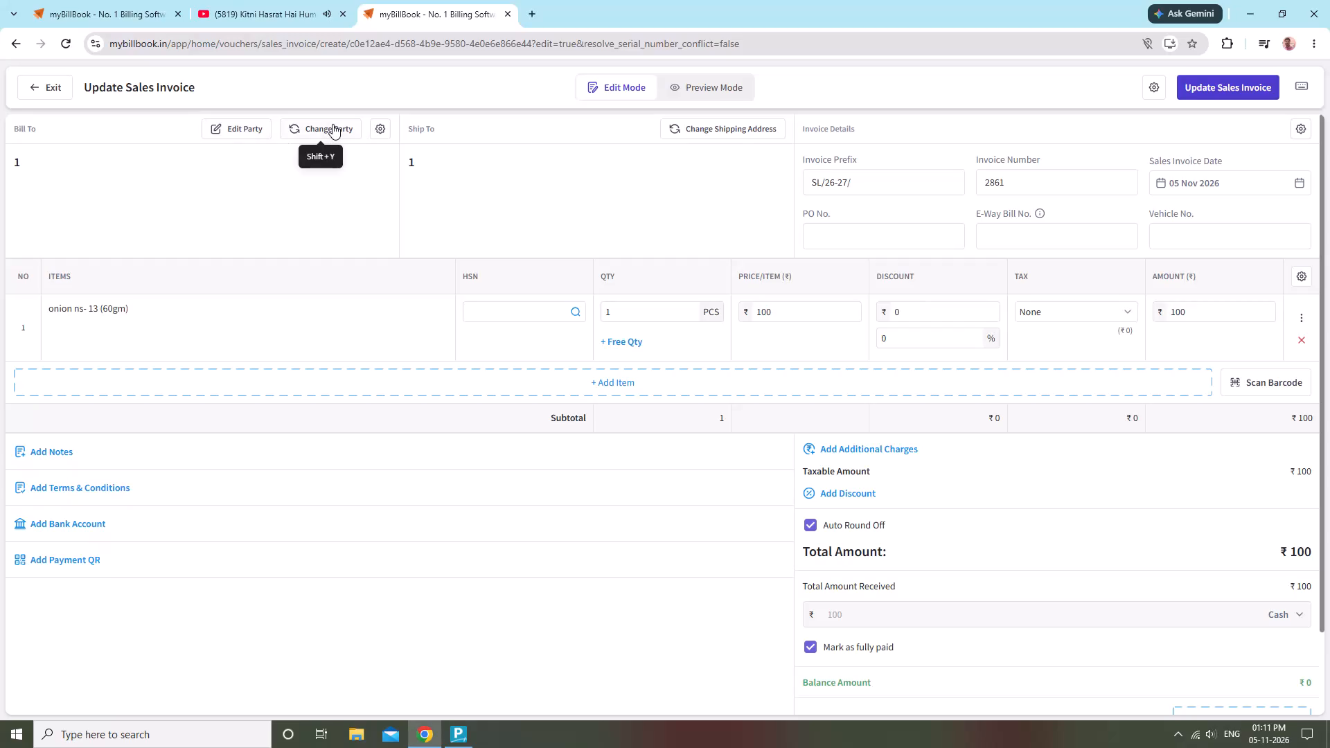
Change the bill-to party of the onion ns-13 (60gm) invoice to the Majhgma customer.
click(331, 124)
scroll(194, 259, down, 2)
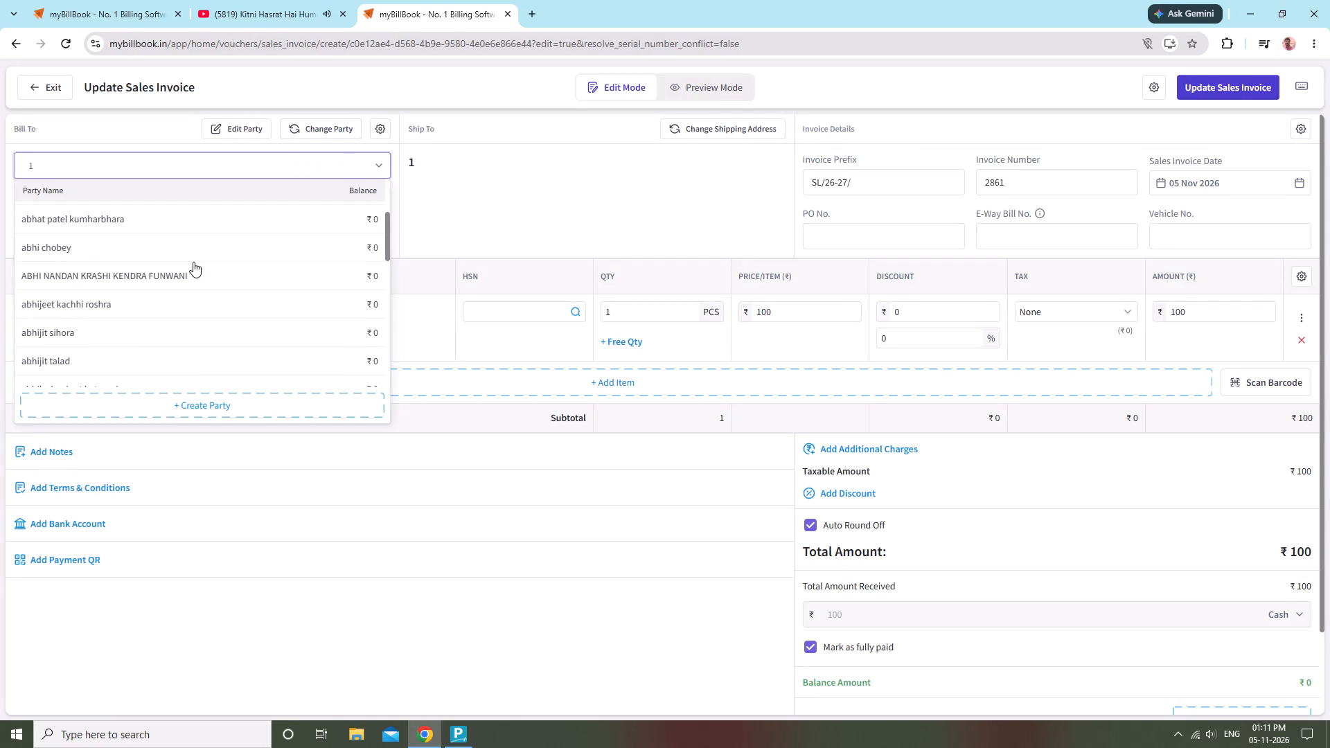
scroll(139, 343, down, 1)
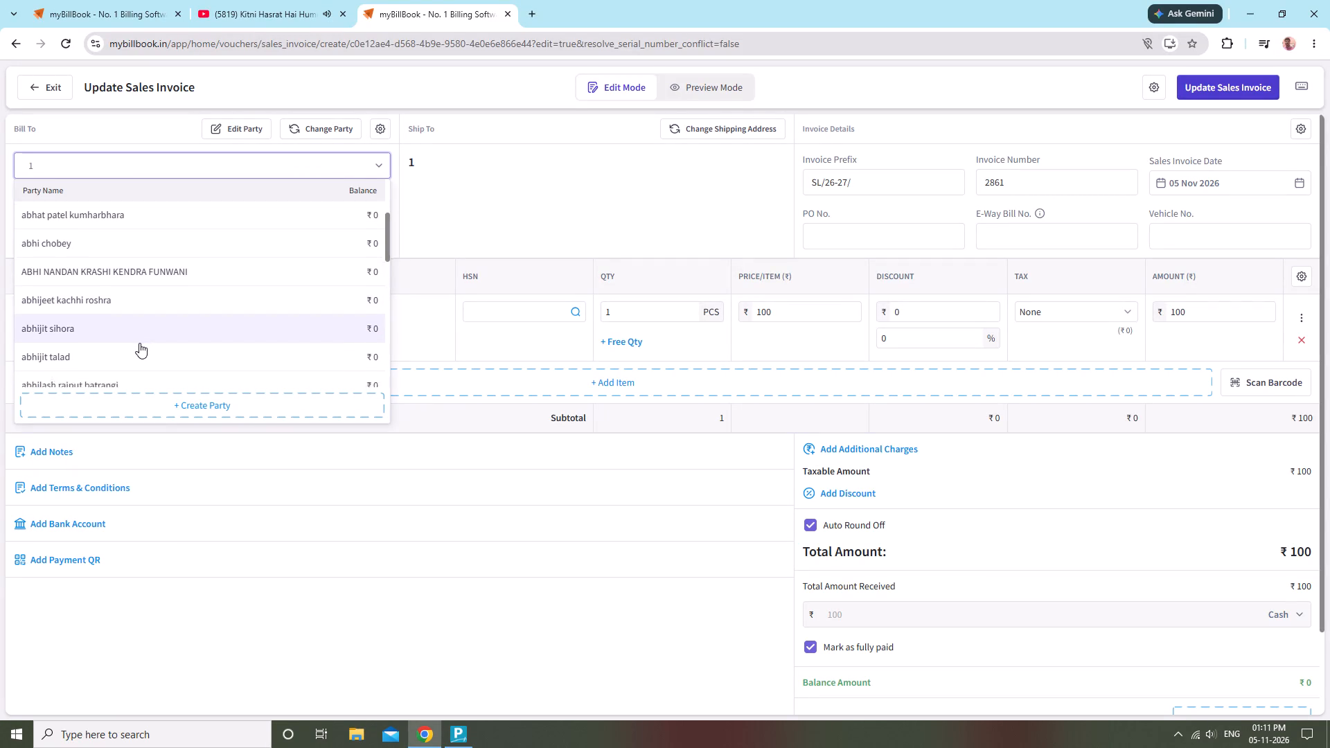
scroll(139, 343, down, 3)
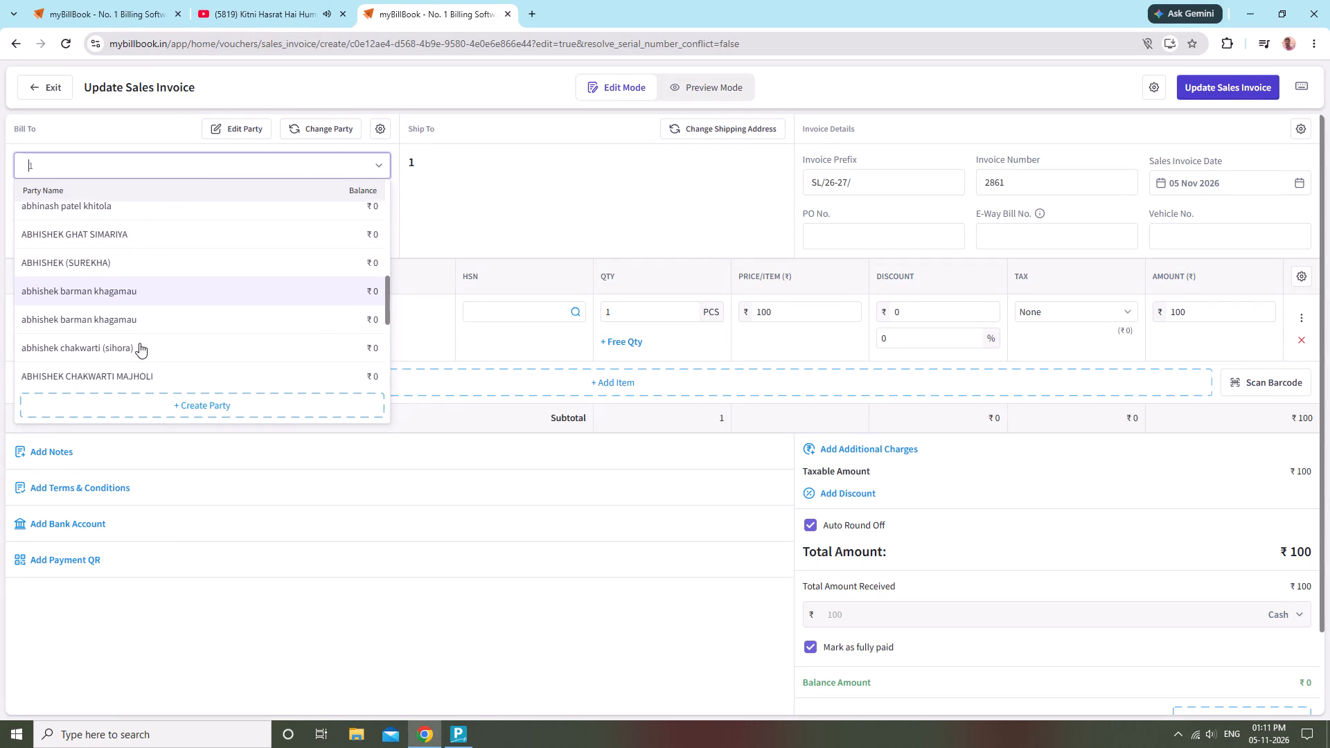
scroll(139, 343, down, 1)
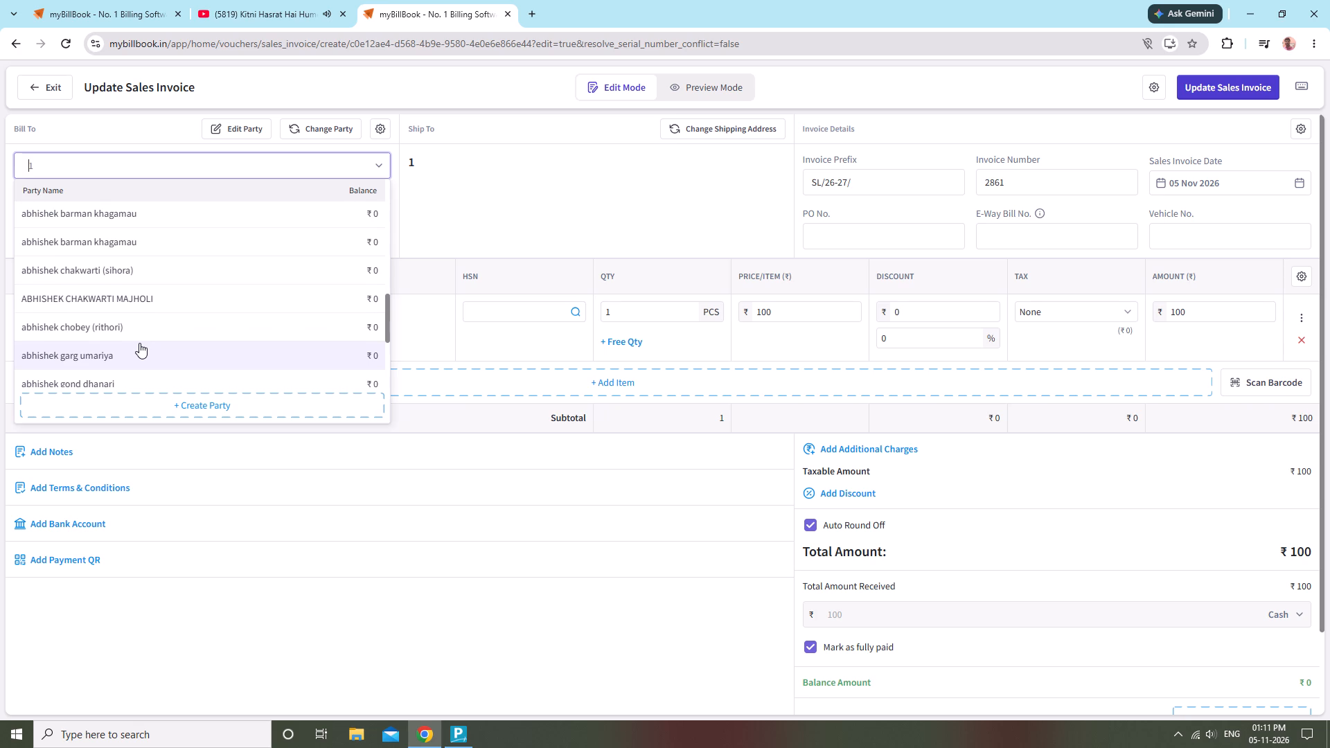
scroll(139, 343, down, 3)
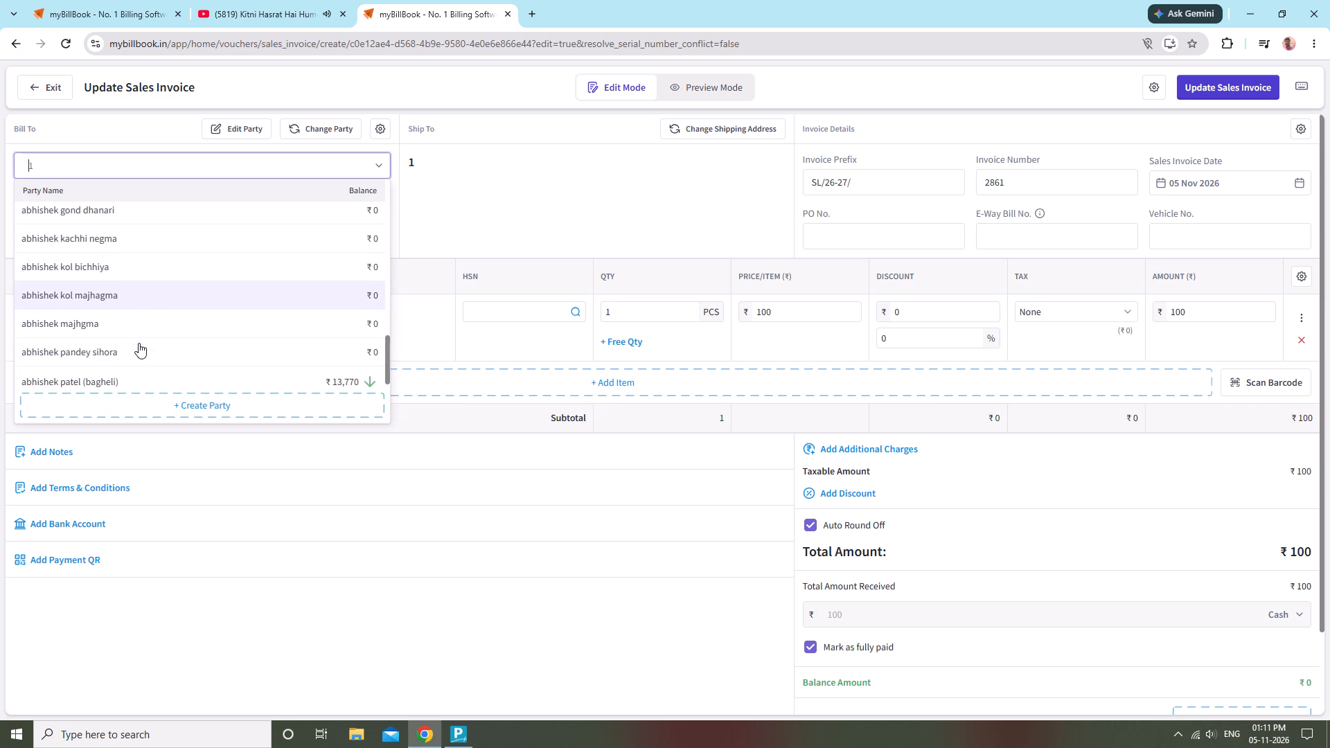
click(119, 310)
Change the invoice's bill-to party to the Patel customer from Khitola and save the updated sales invoice.
click(307, 126)
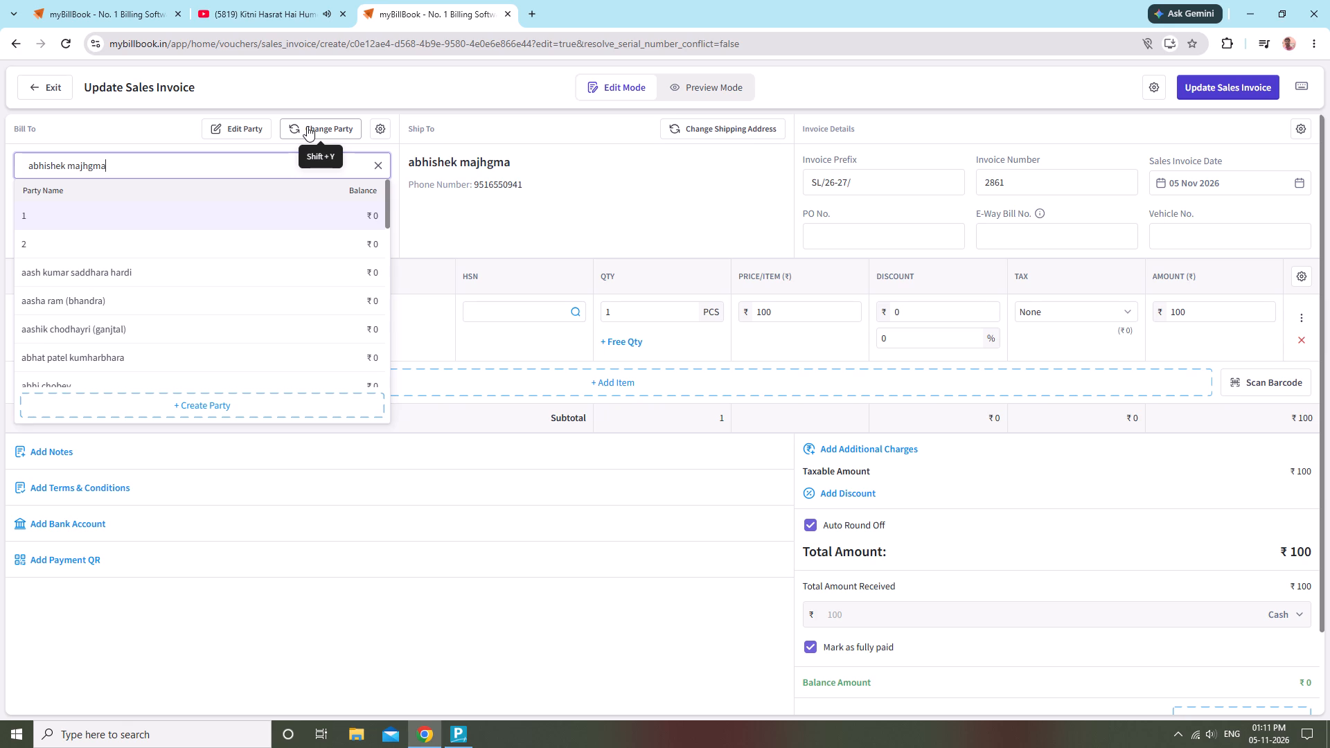
scroll(238, 304, down, 1)
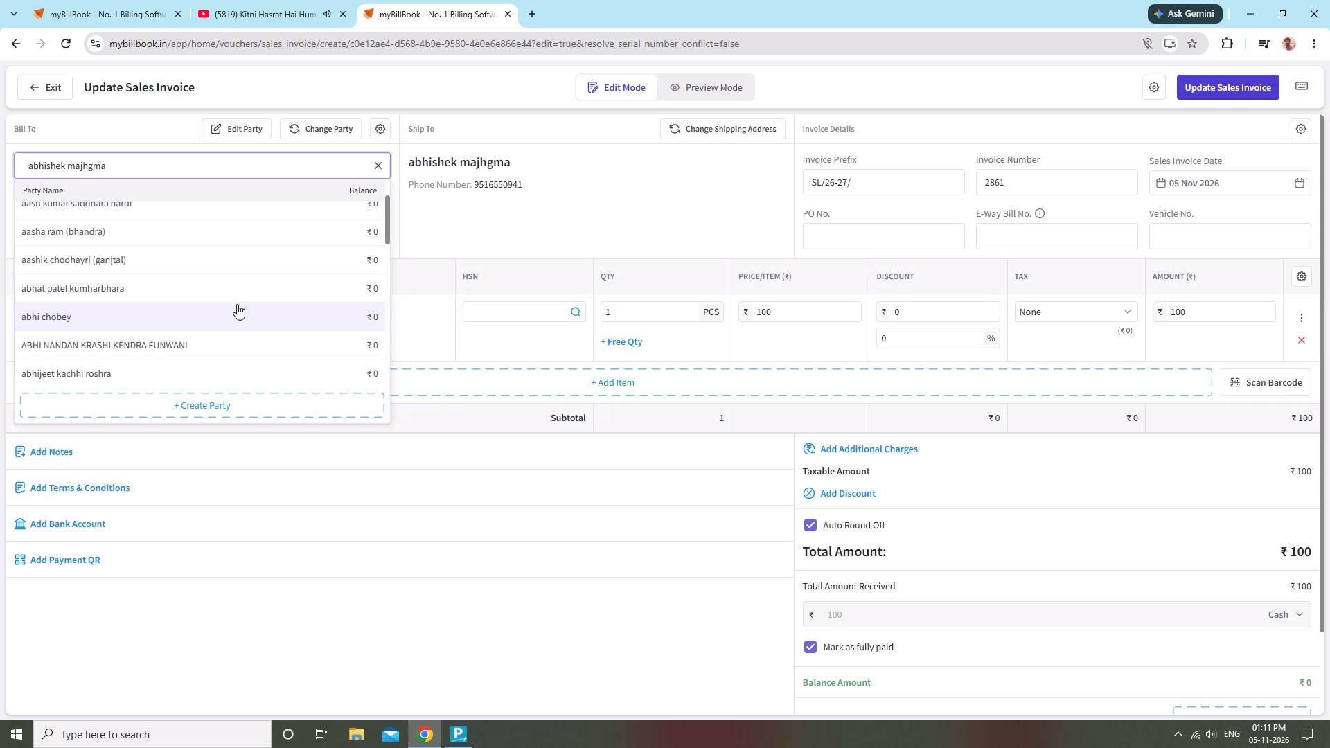
scroll(237, 304, down, 1)
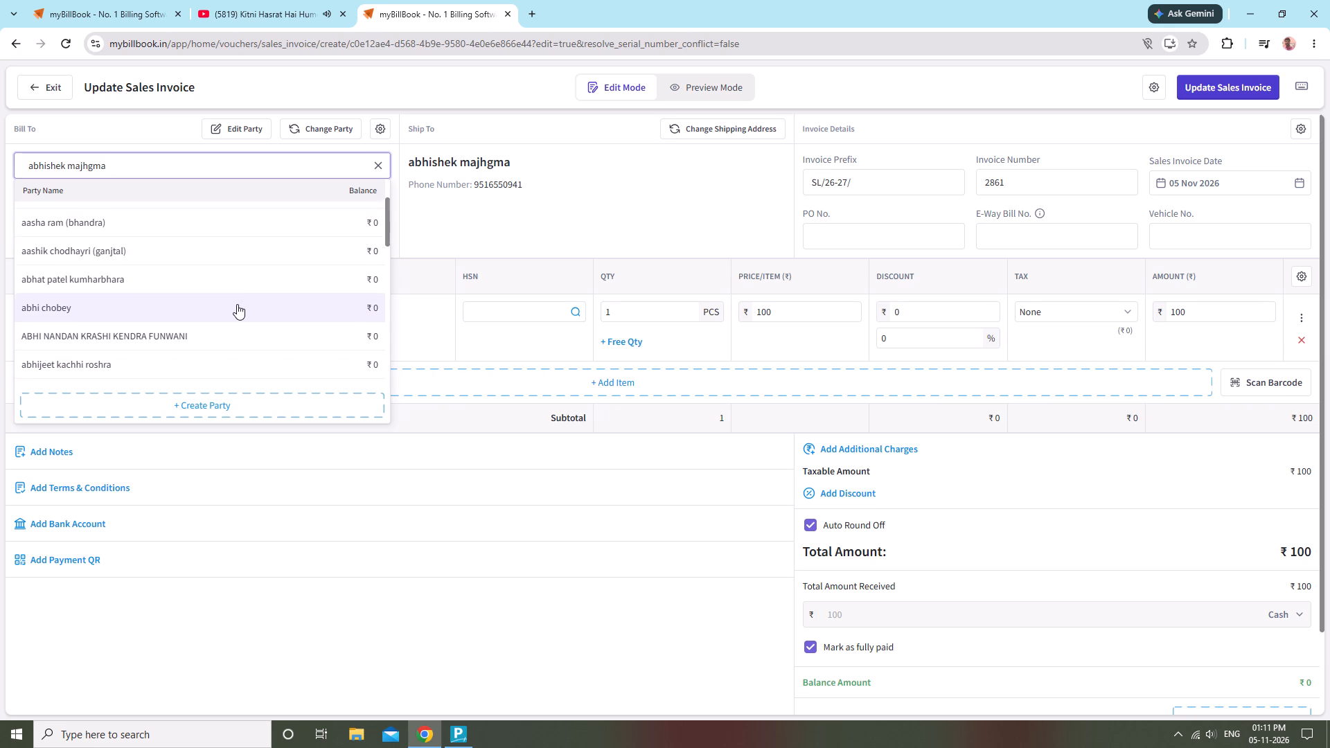
scroll(237, 304, down, 1)
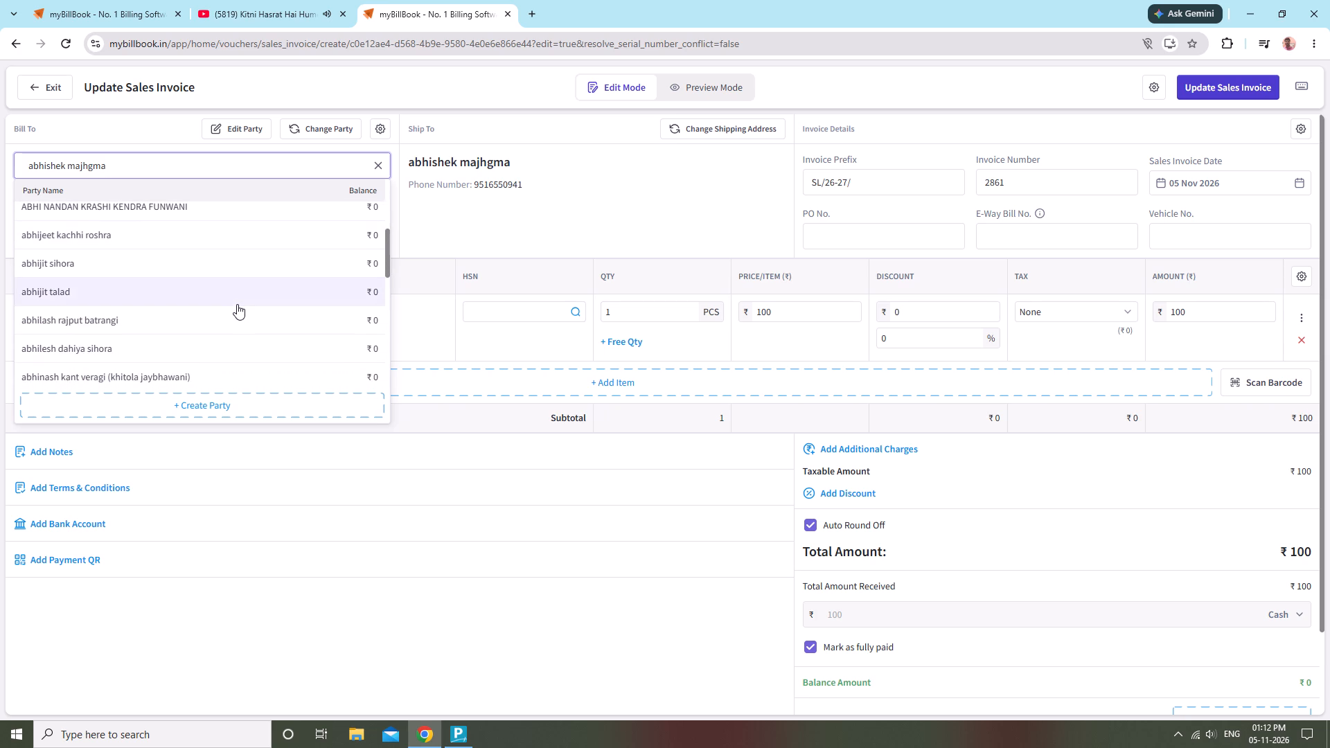
scroll(231, 332, down, 1)
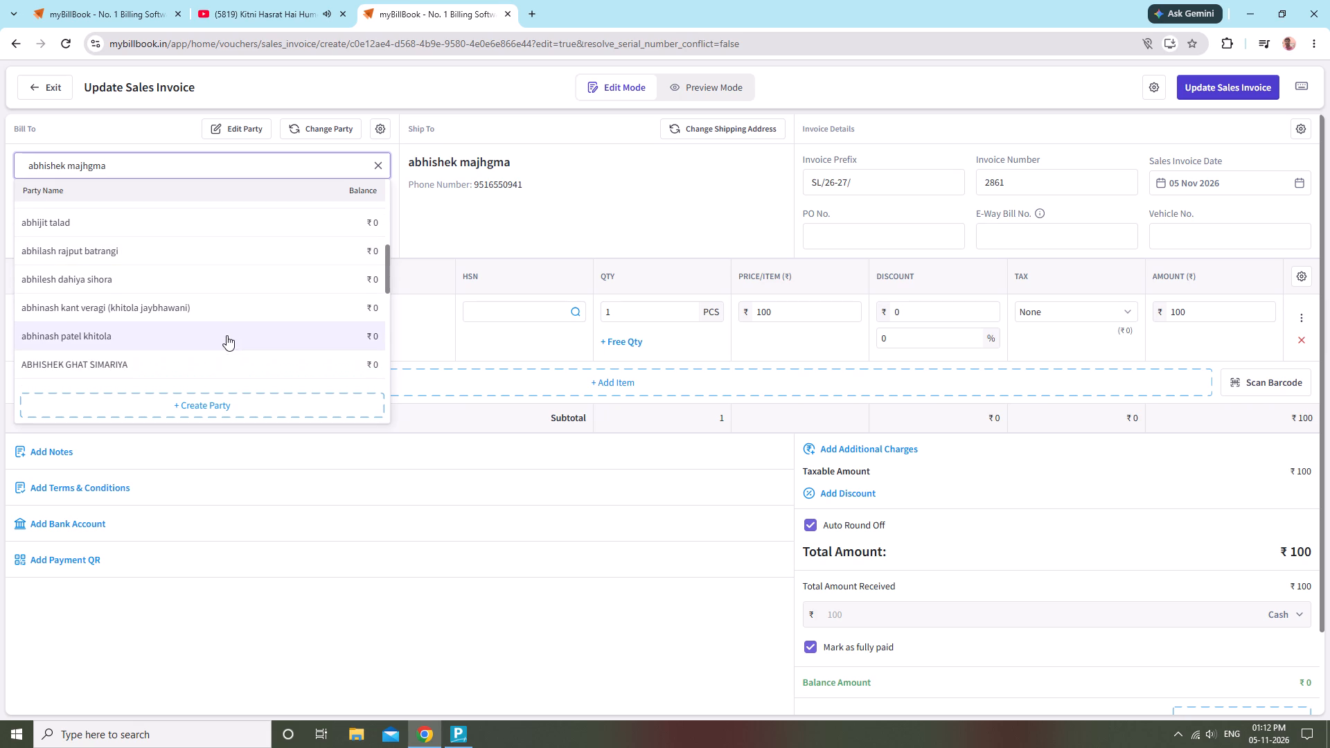
click(233, 337)
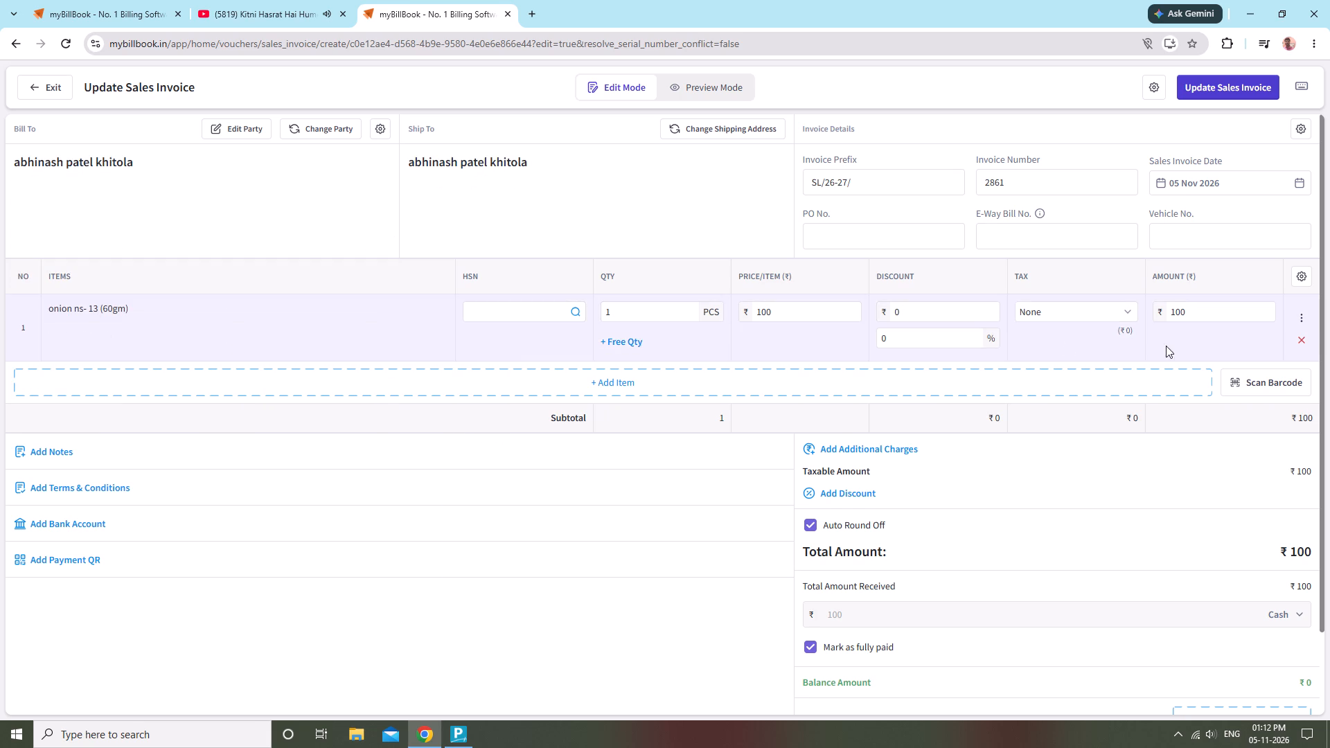
scroll(1115, 368, down, 2)
scroll(905, 457, down, 1)
scroll(905, 457, up, 3)
click(1207, 91)
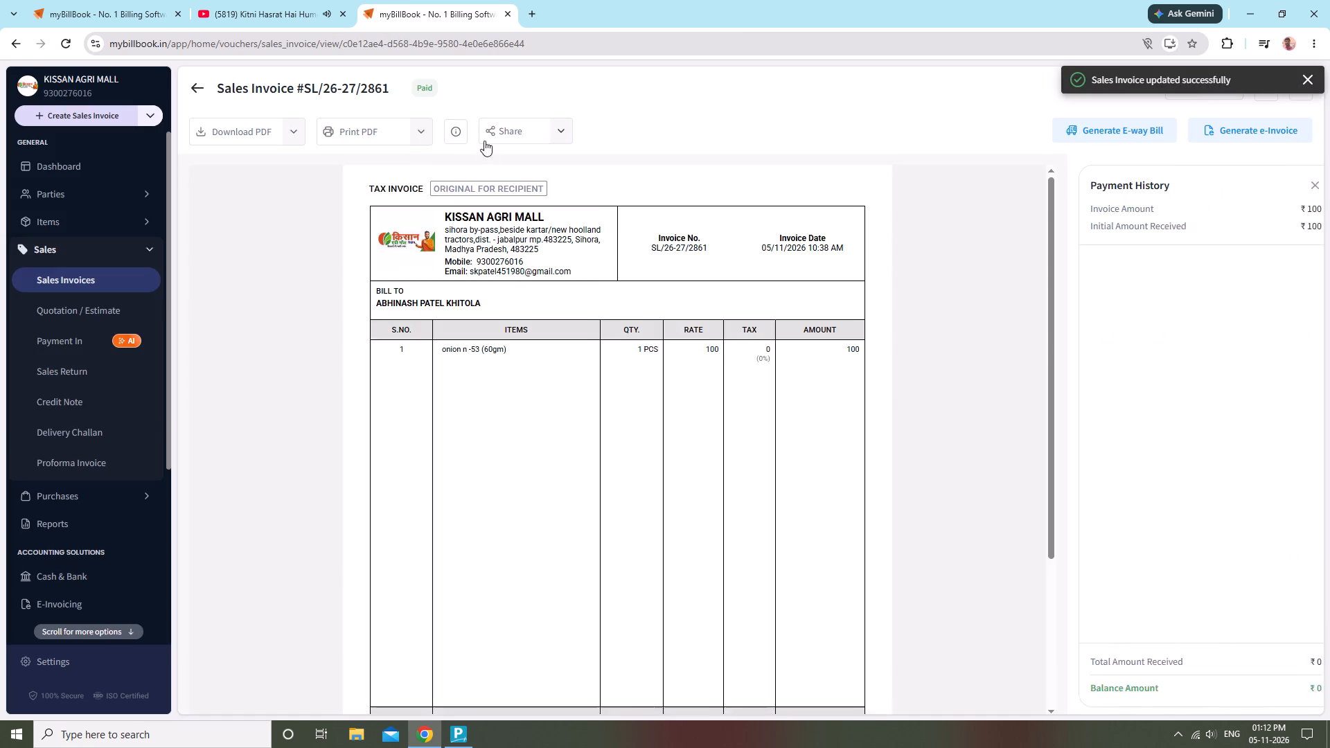
Return to the sales invoice list and filter it to today's invoices.
click(804, 73)
click(46, 241)
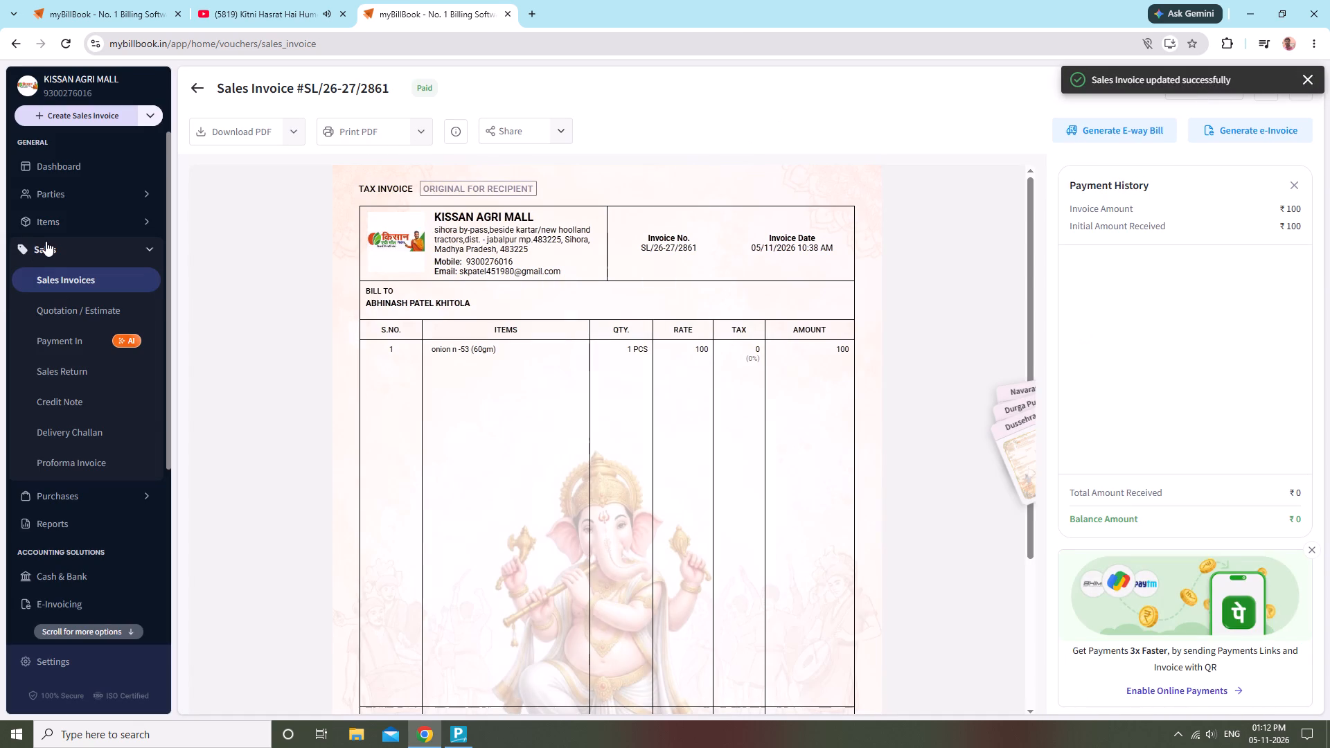
click(239, 189)
click(265, 224)
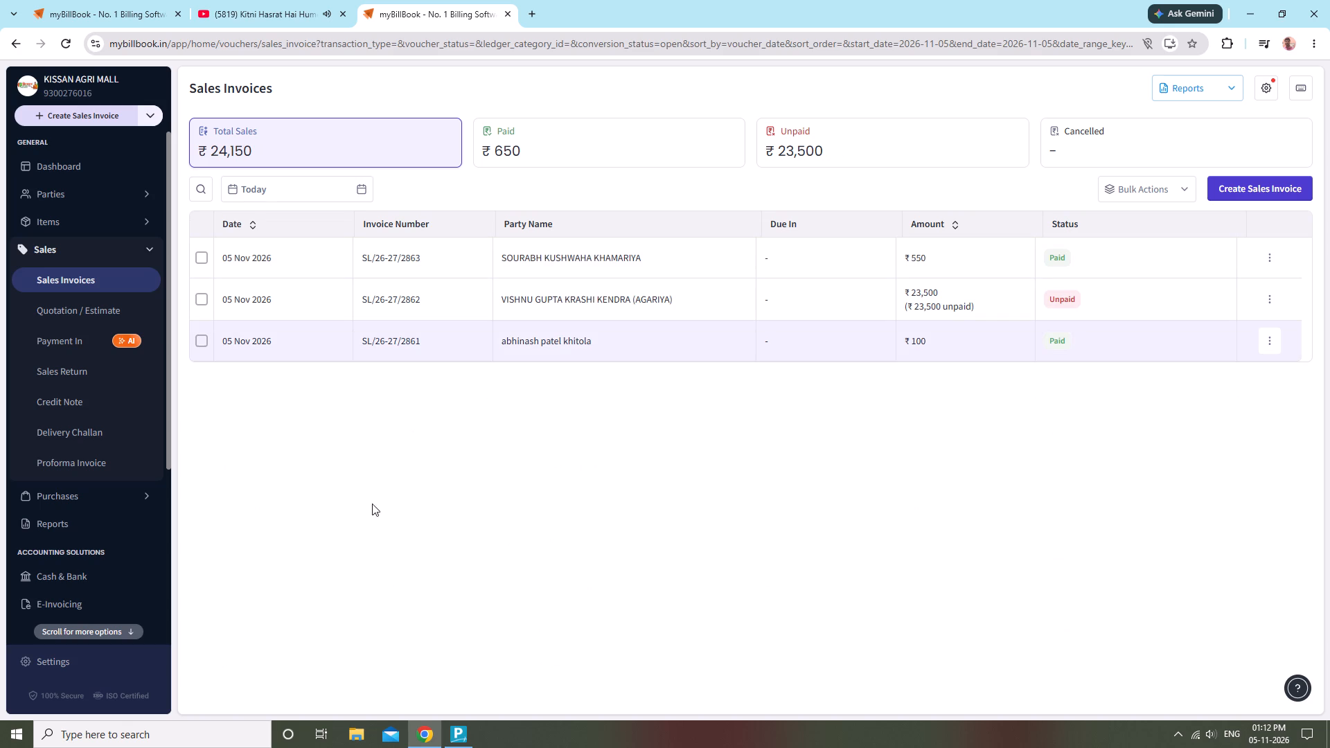
click(531, 455)
Create a new sales invoice with one STOMP SUPER (Sourabha agro) 700 ml at ₹480 and open its party selection.
click(69, 107)
click(1223, 187)
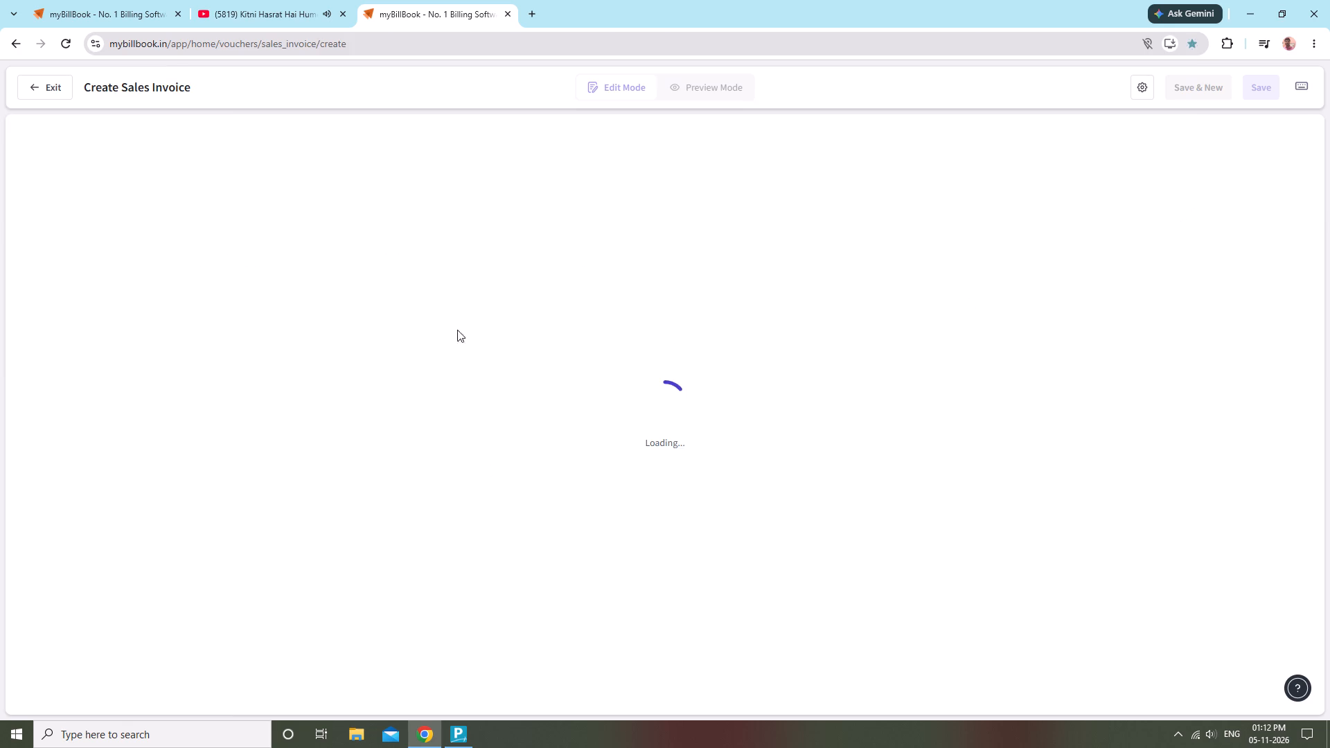
click(305, 355)
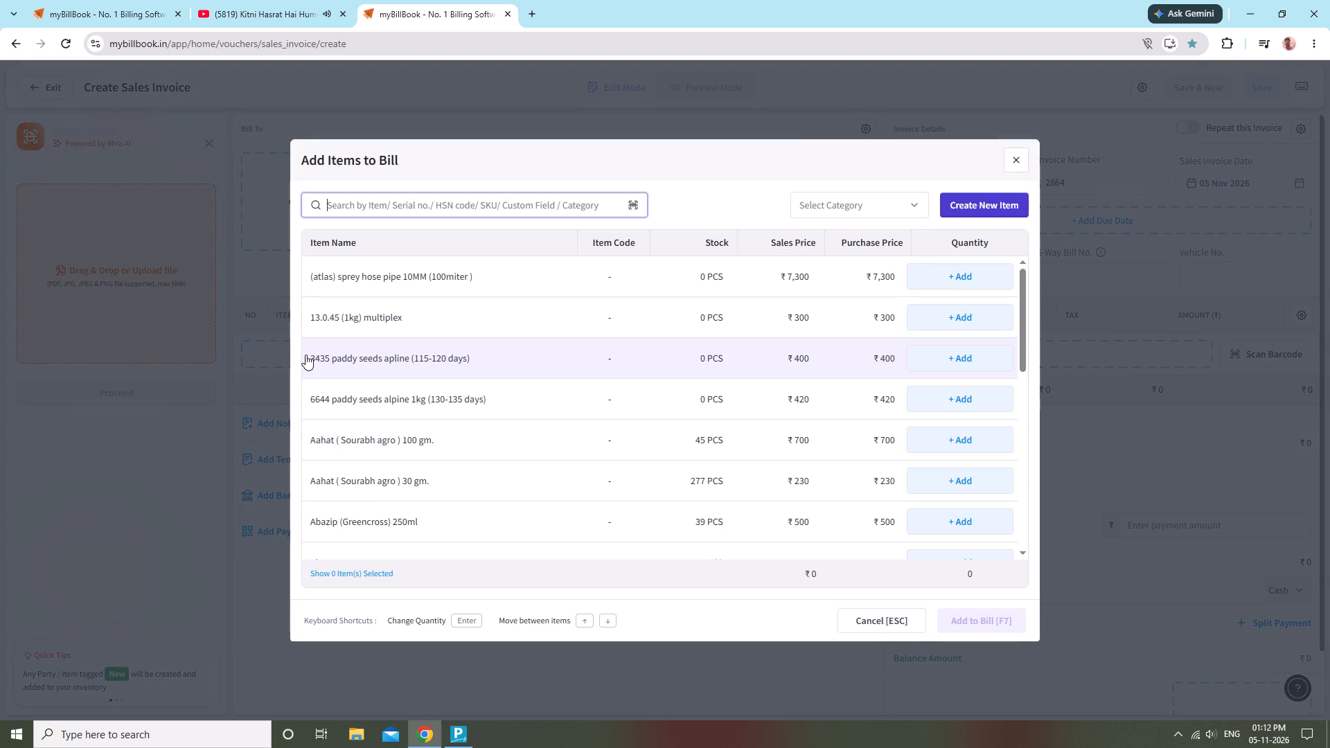
text(STOM)
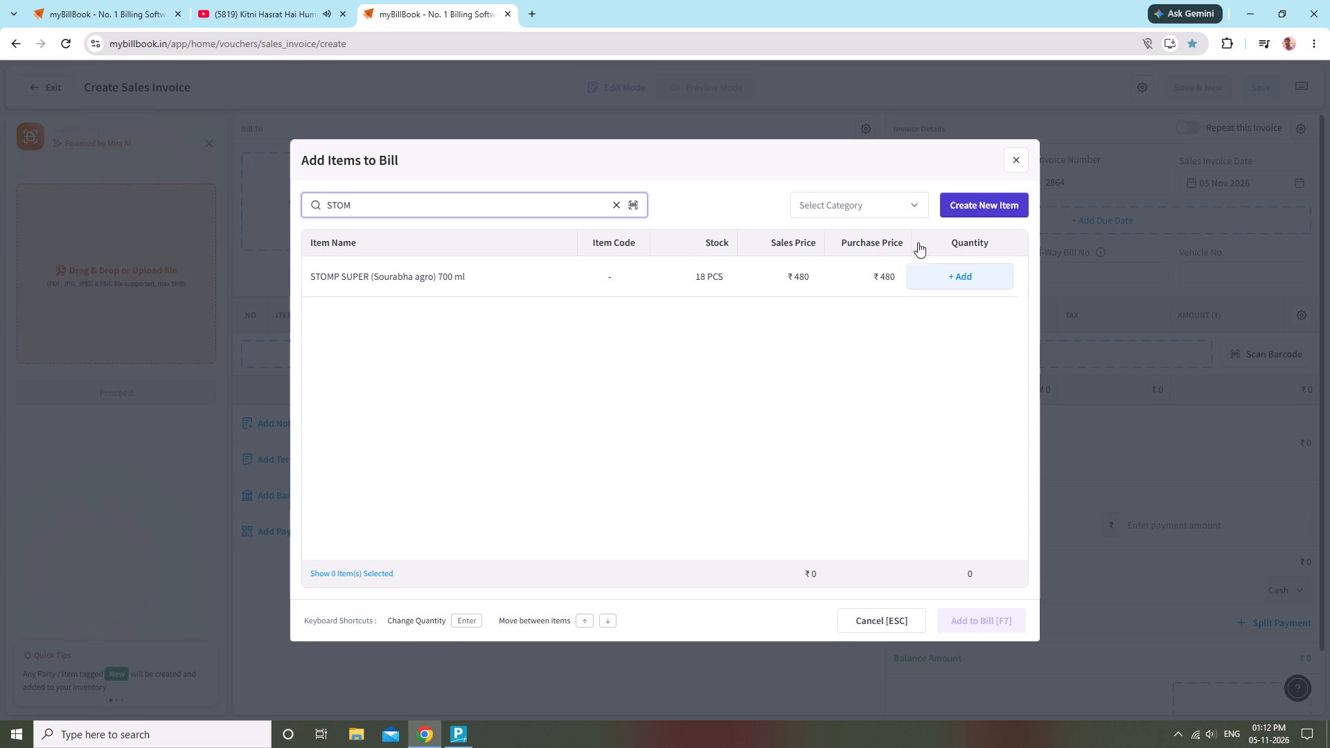
click(938, 287)
click(957, 627)
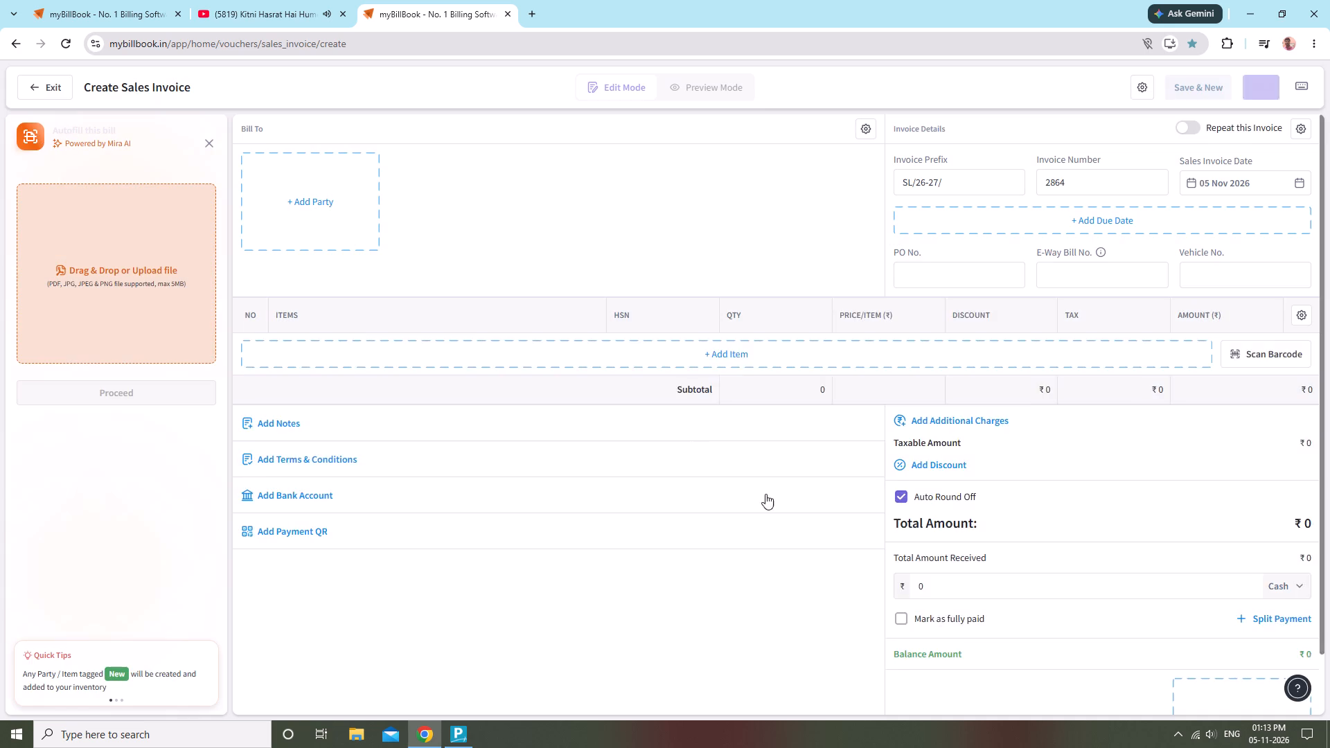
click(330, 225)
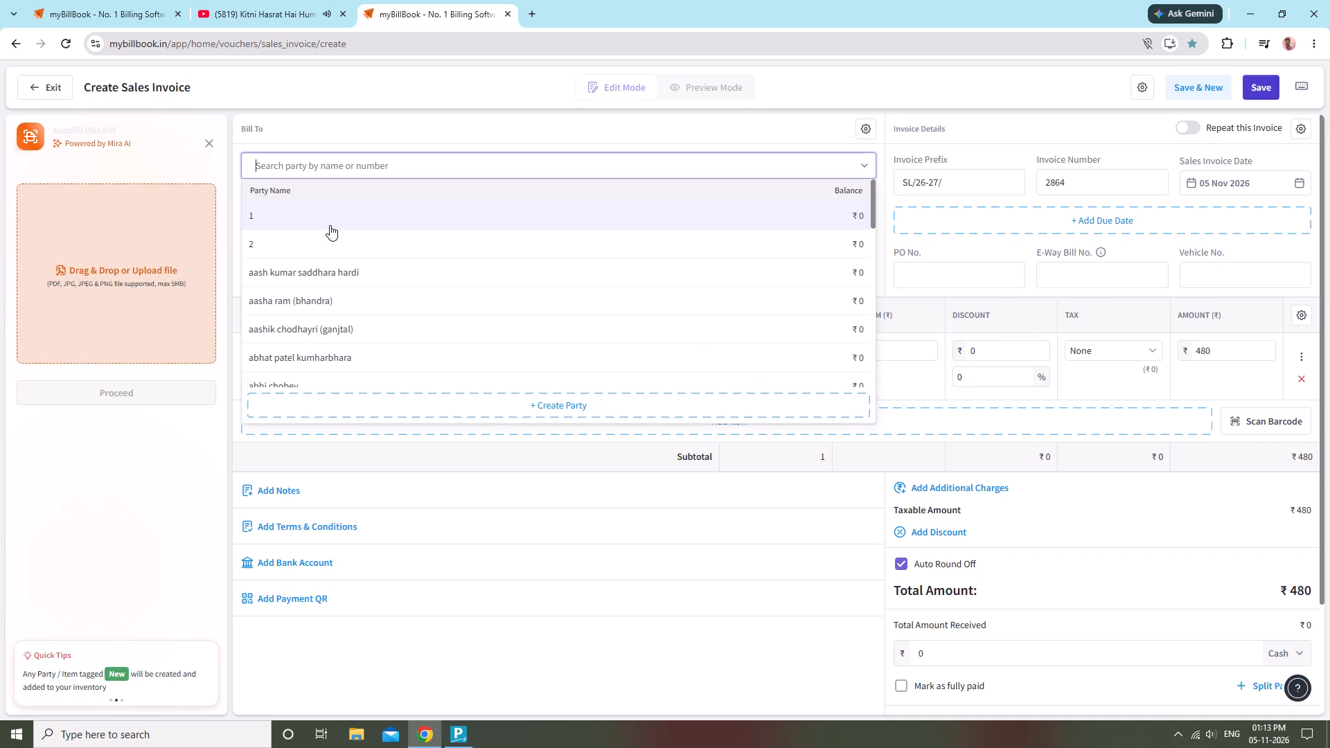
key(t)
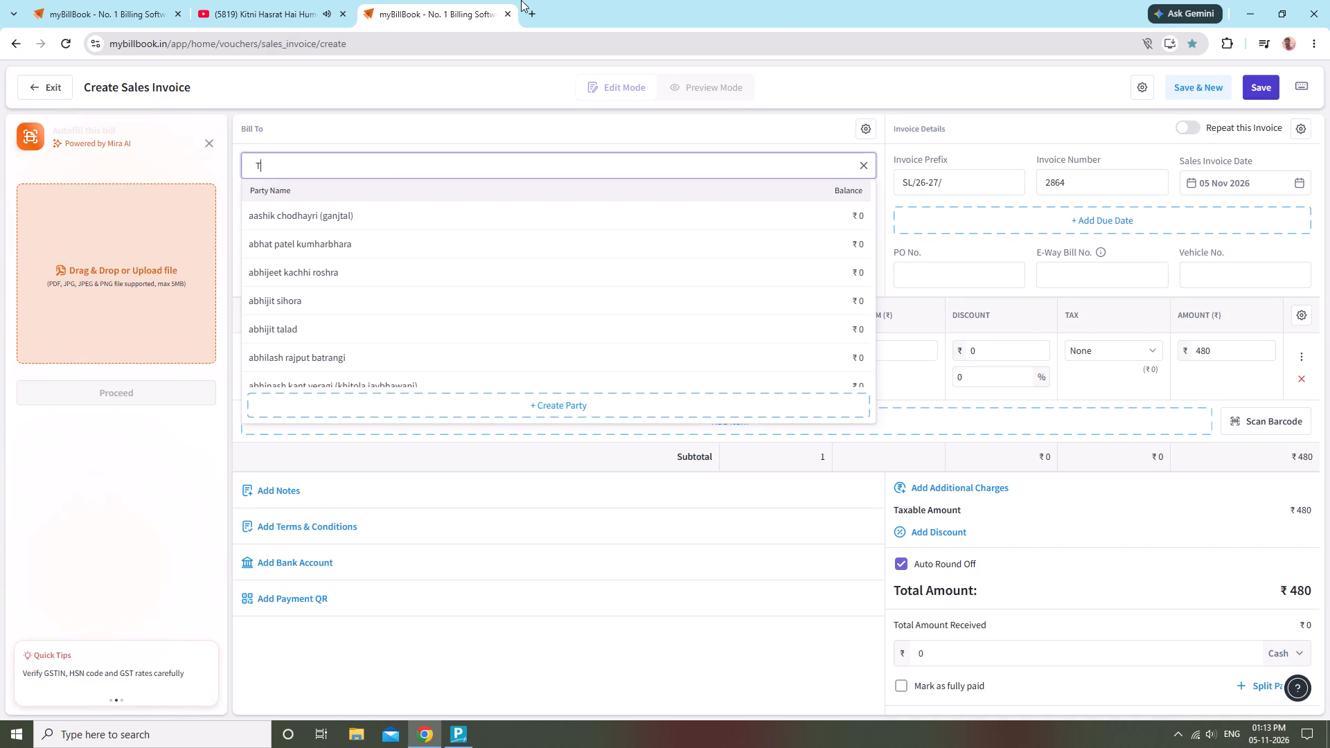
Search the web in a new browser tab for the Stomp dosage per acre and read the expanded crop-wise dosage guidelines.
click(528, 8)
text(STOMP)
key(space)
text(DOSAGE)
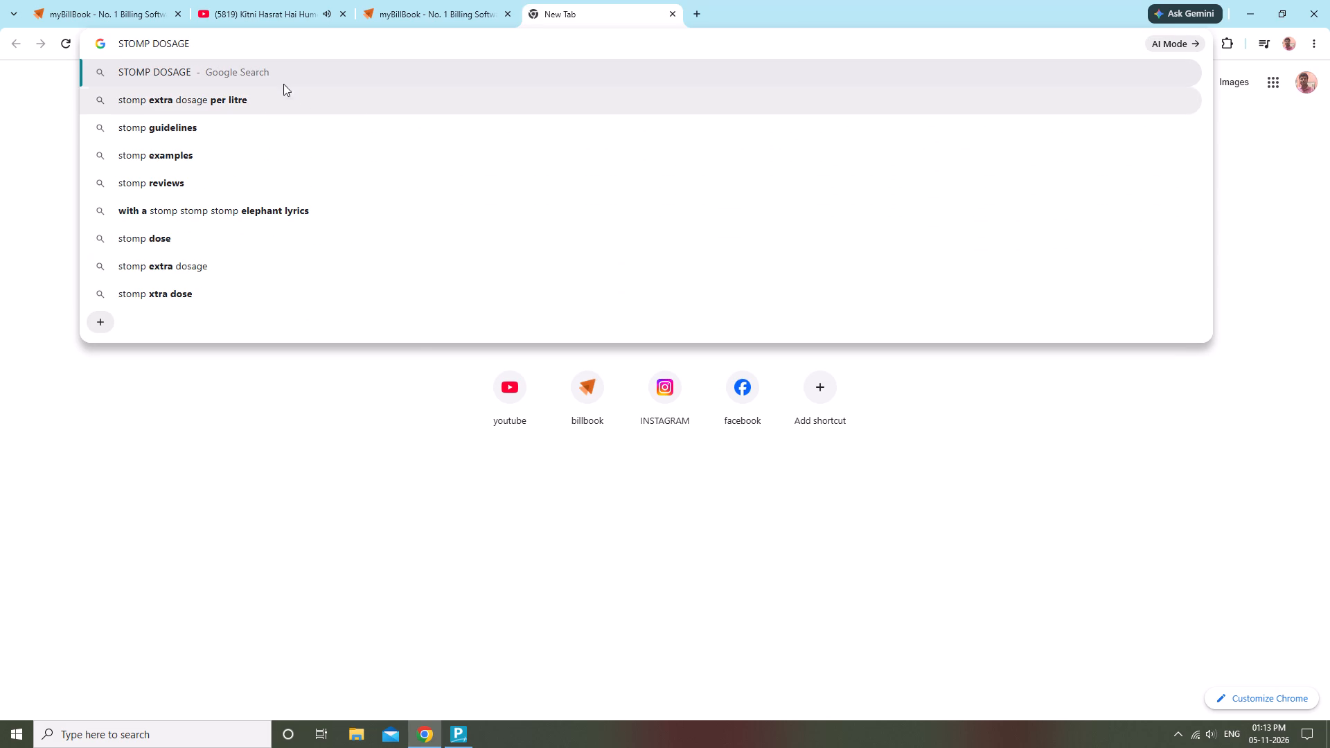
text(PER A)
text(CRE)
key(Return)
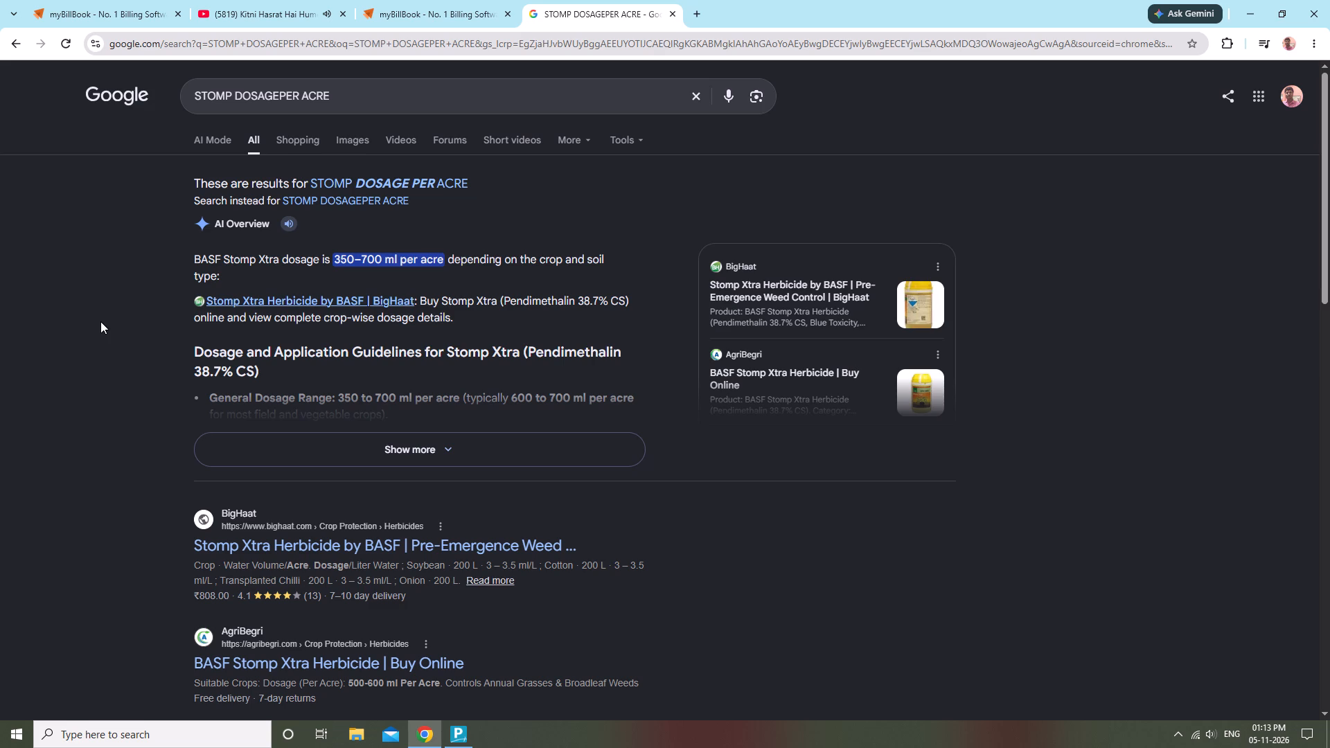
click(389, 428)
click(393, 440)
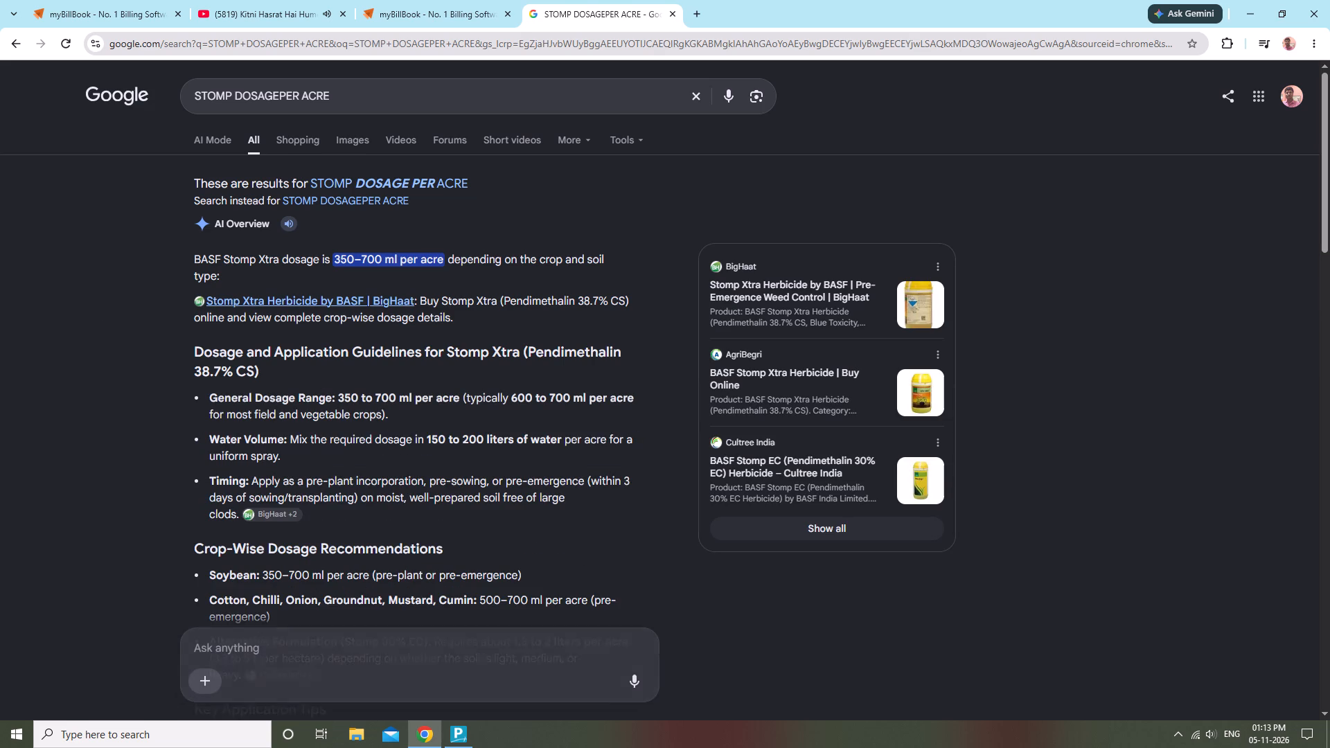
scroll(122, 376, down, 2)
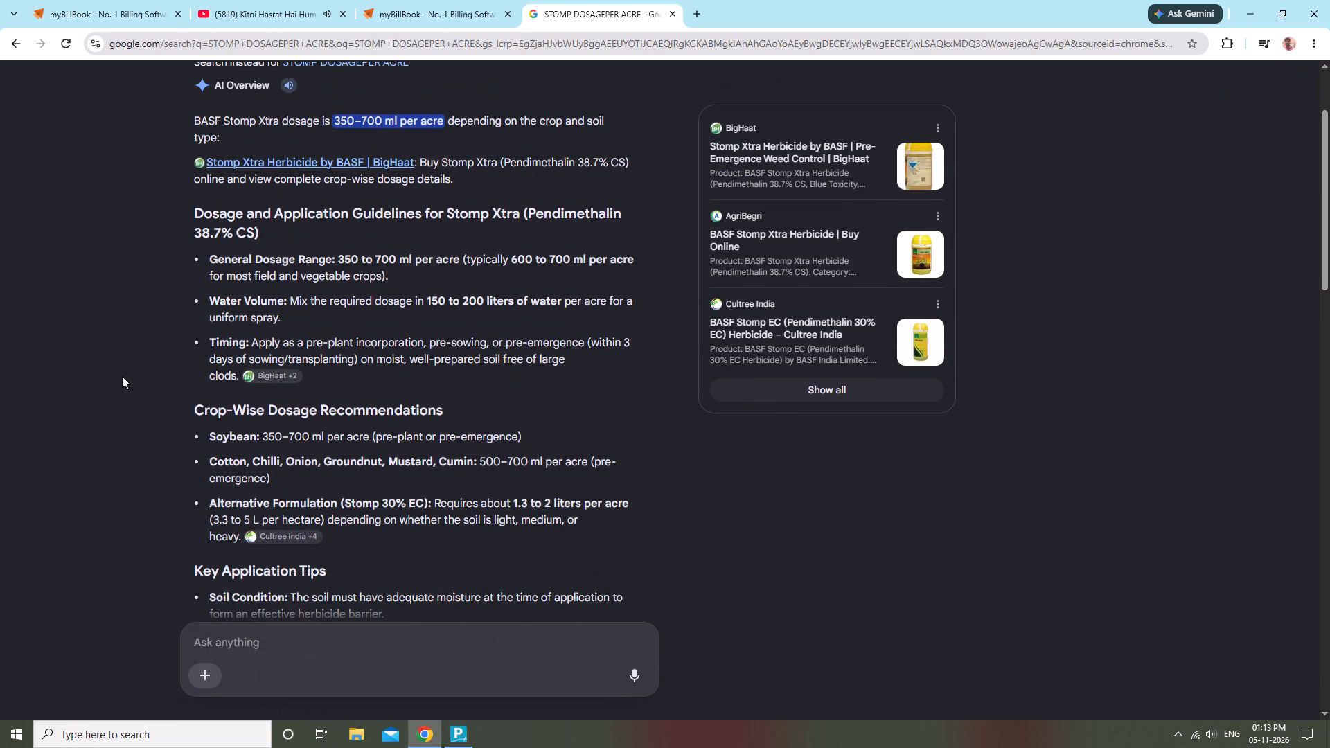
scroll(122, 376, down, 1)
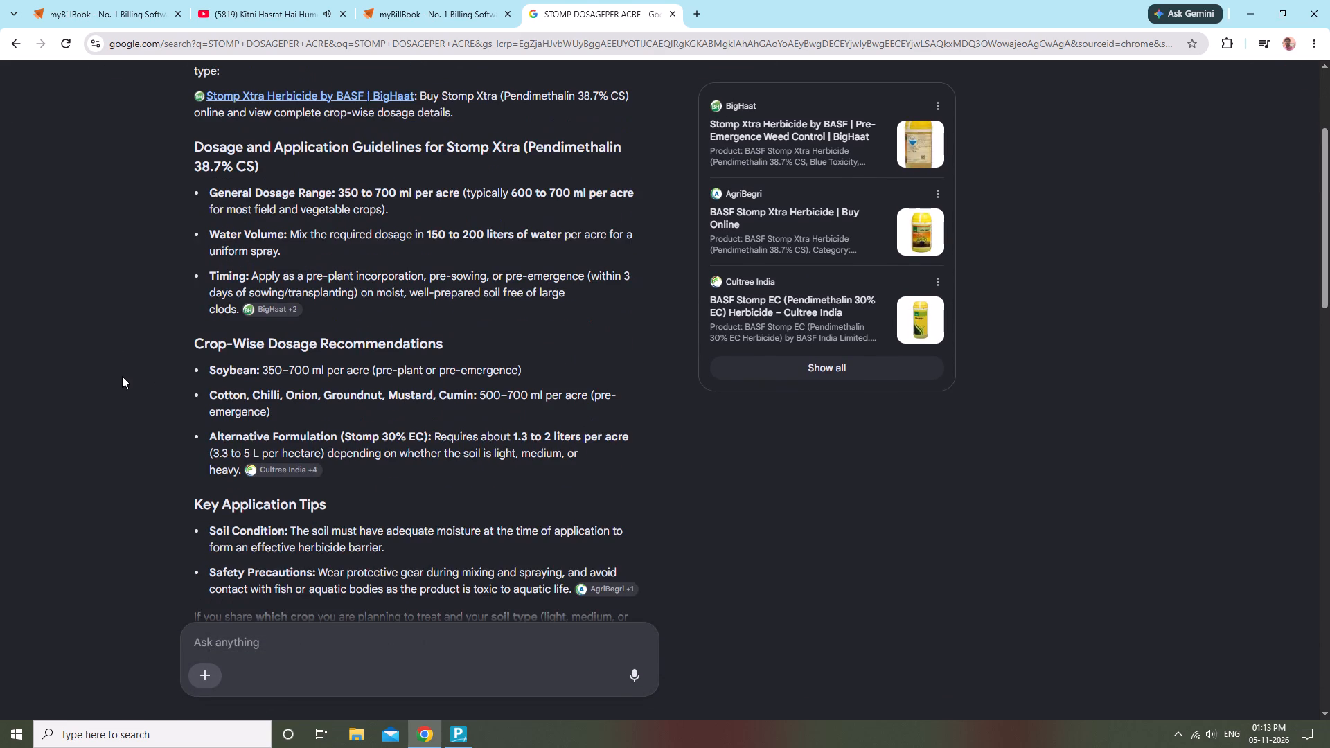
scroll(122, 376, up, 1)
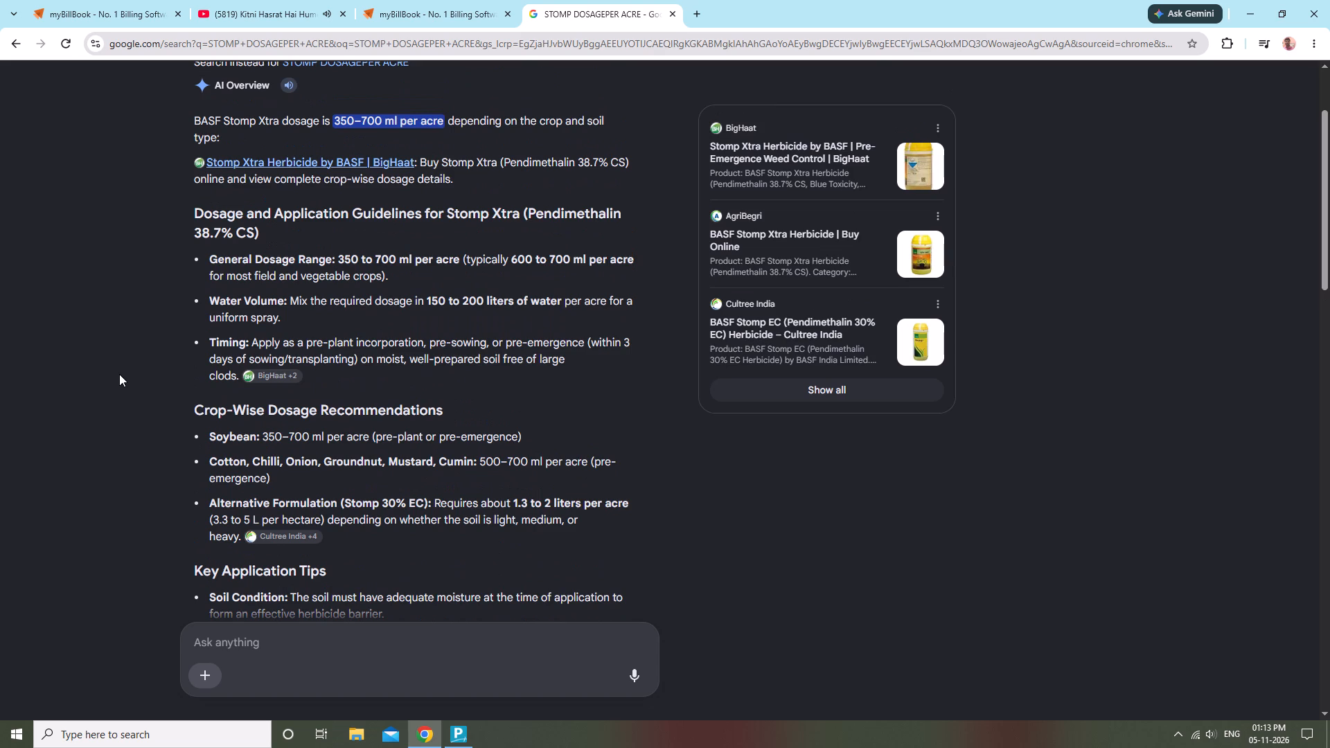
scroll(118, 373, up, 5)
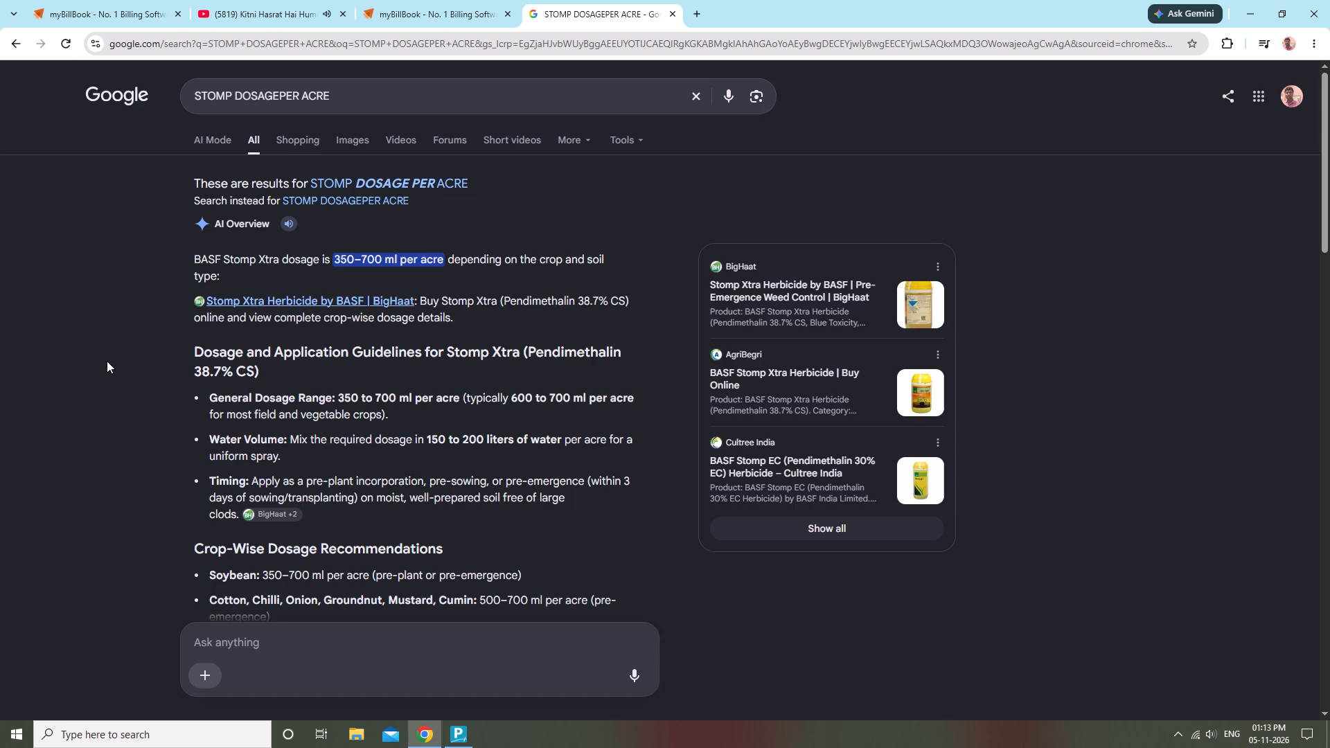
Return to the new sales invoice, search the parties for Sourabh, and set the Khamariya customer as the bill-to party.
click(387, 13)
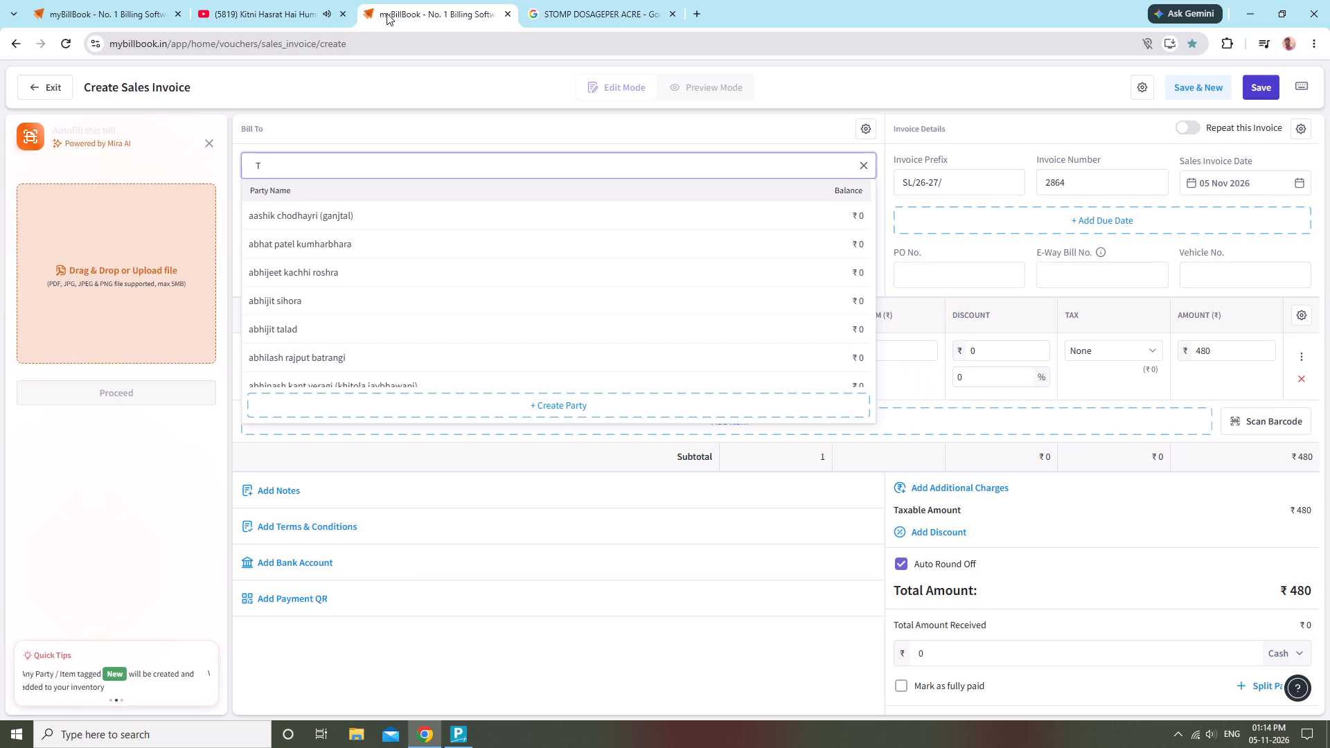
click(862, 163)
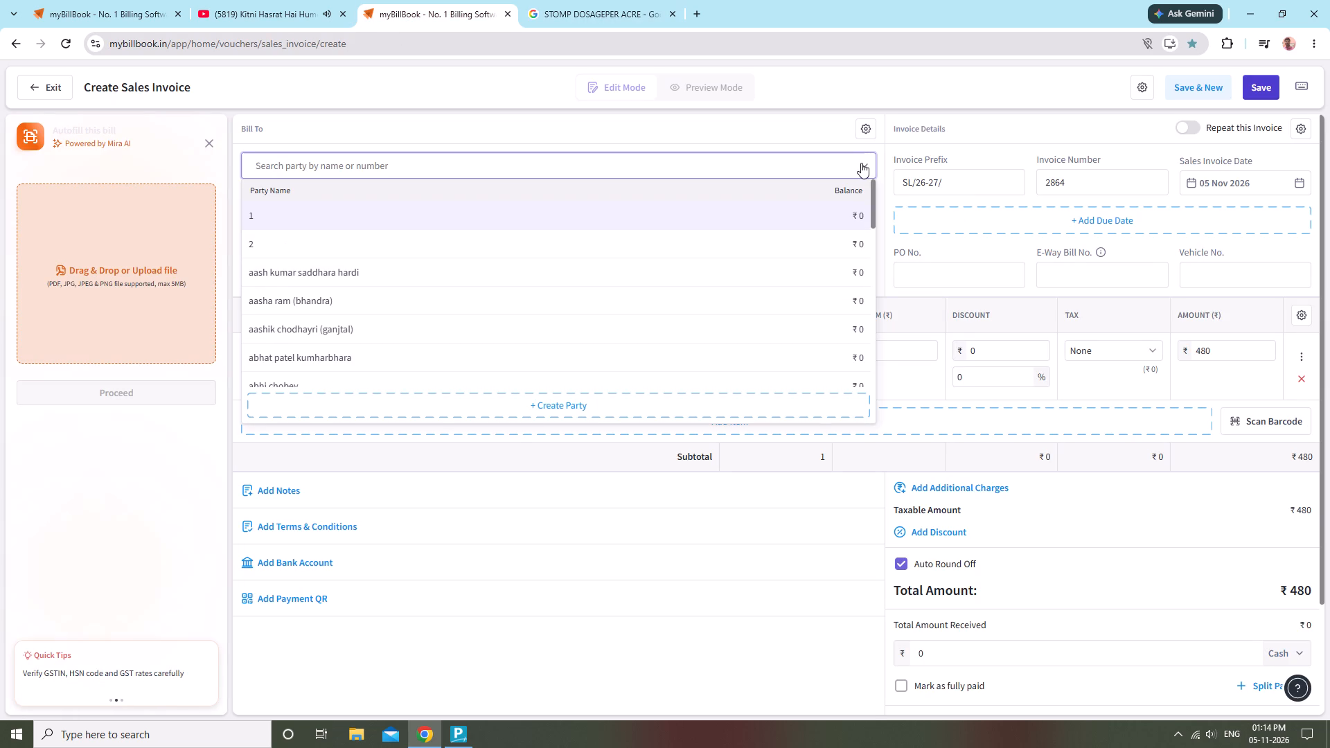
text(SA)
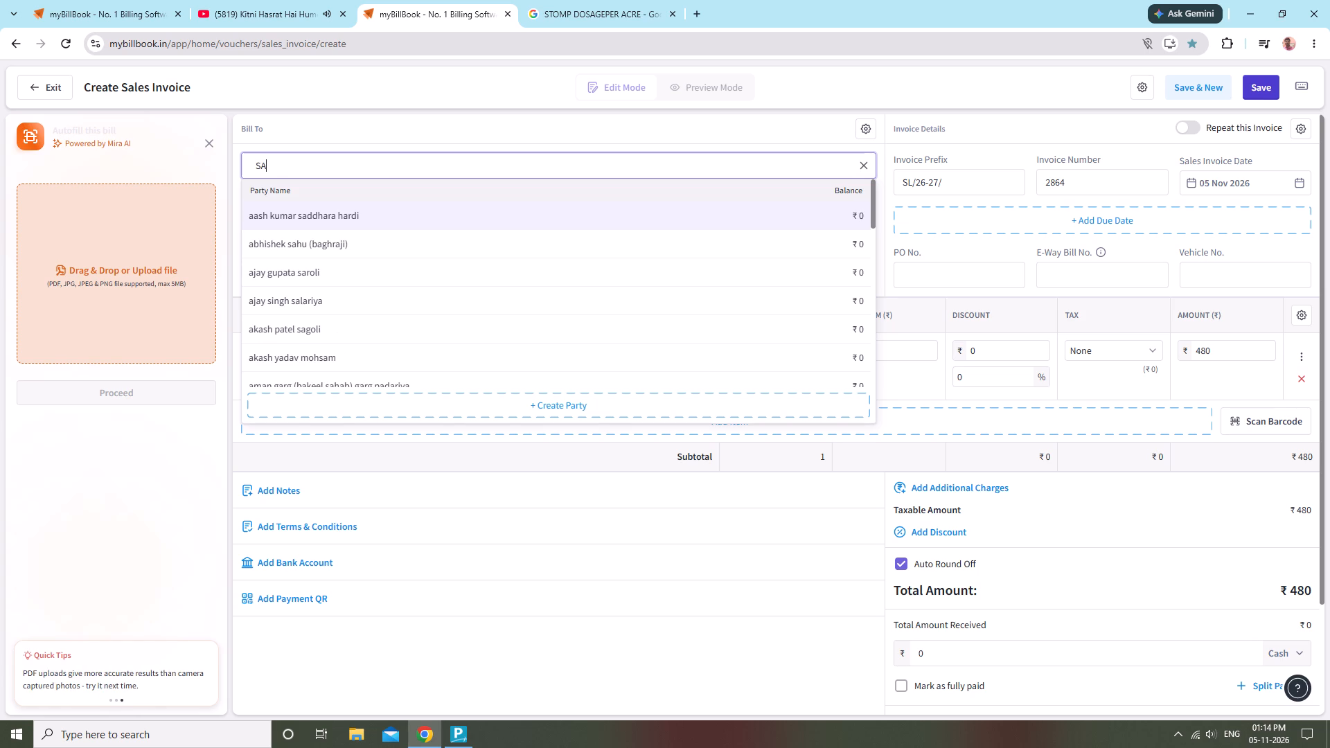
key(o)
key(BackSpace)
key(BackSpace)
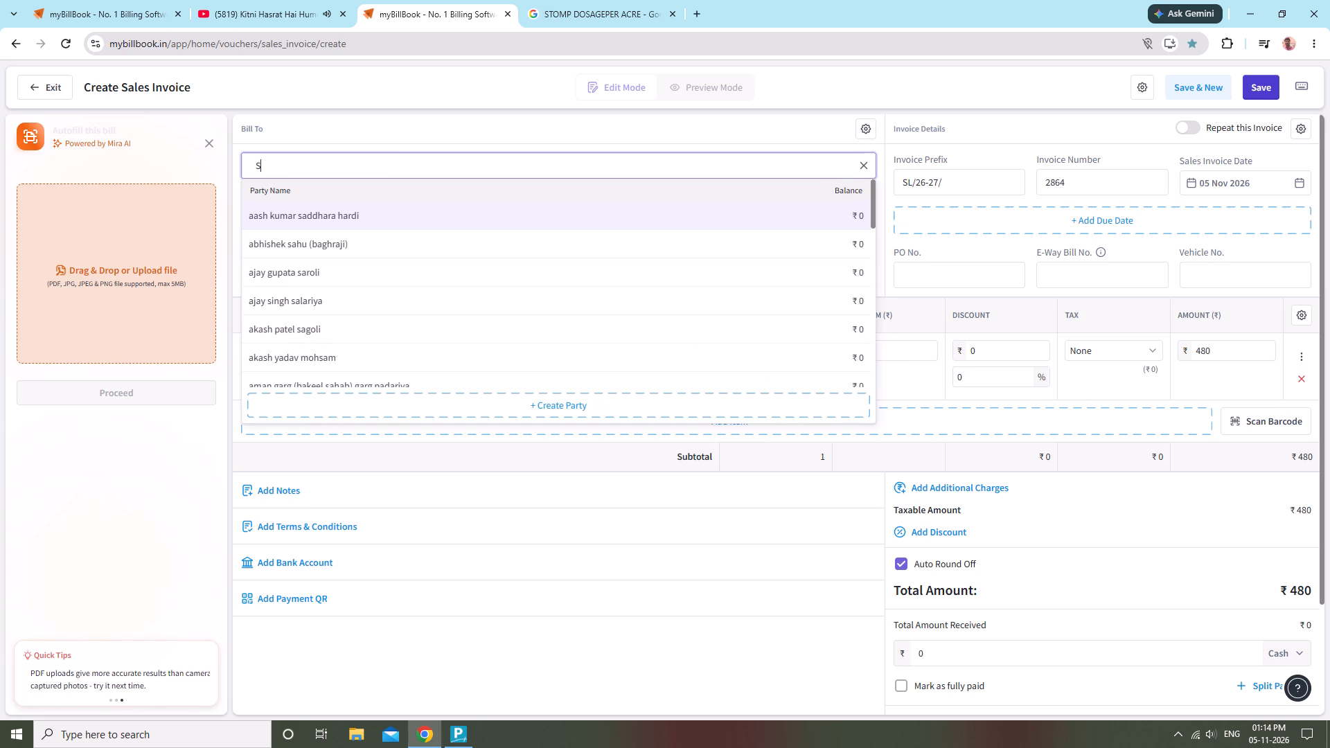
text(OU)
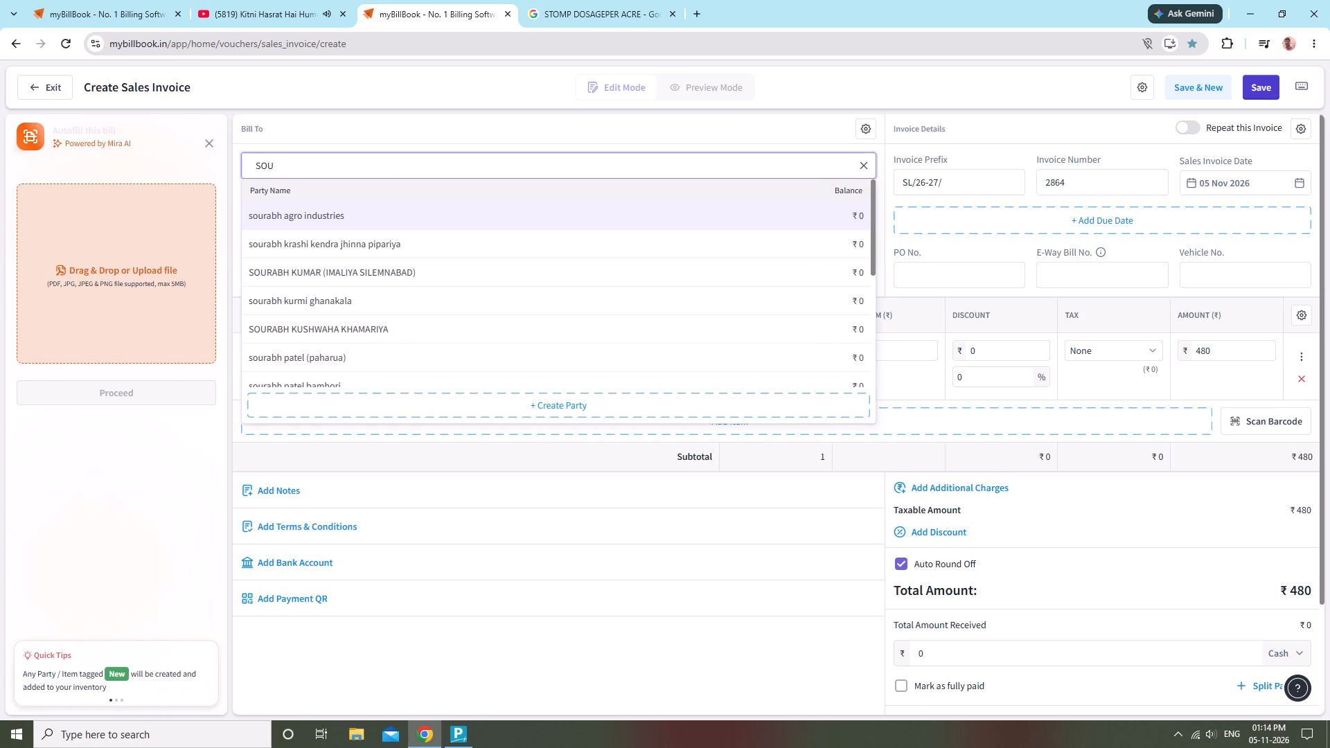
text(RA)
text(BH)
key(space)
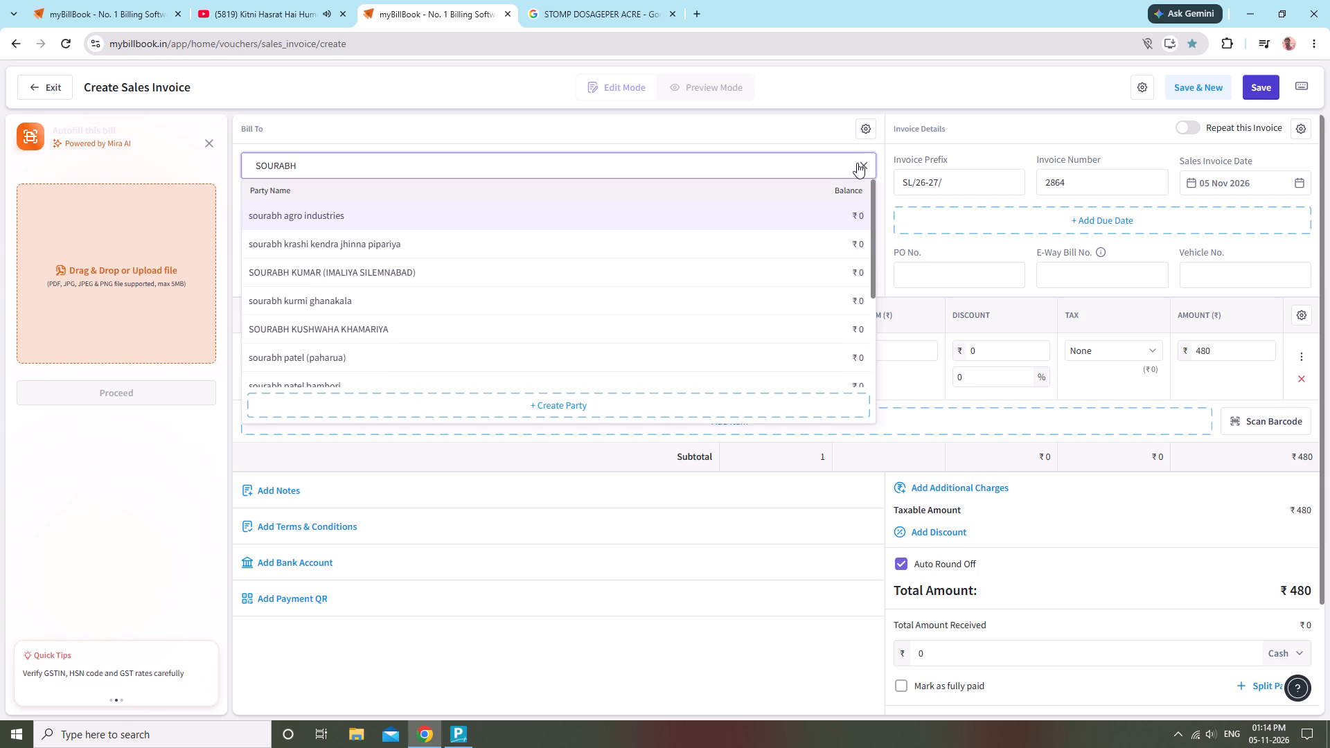
click(596, 339)
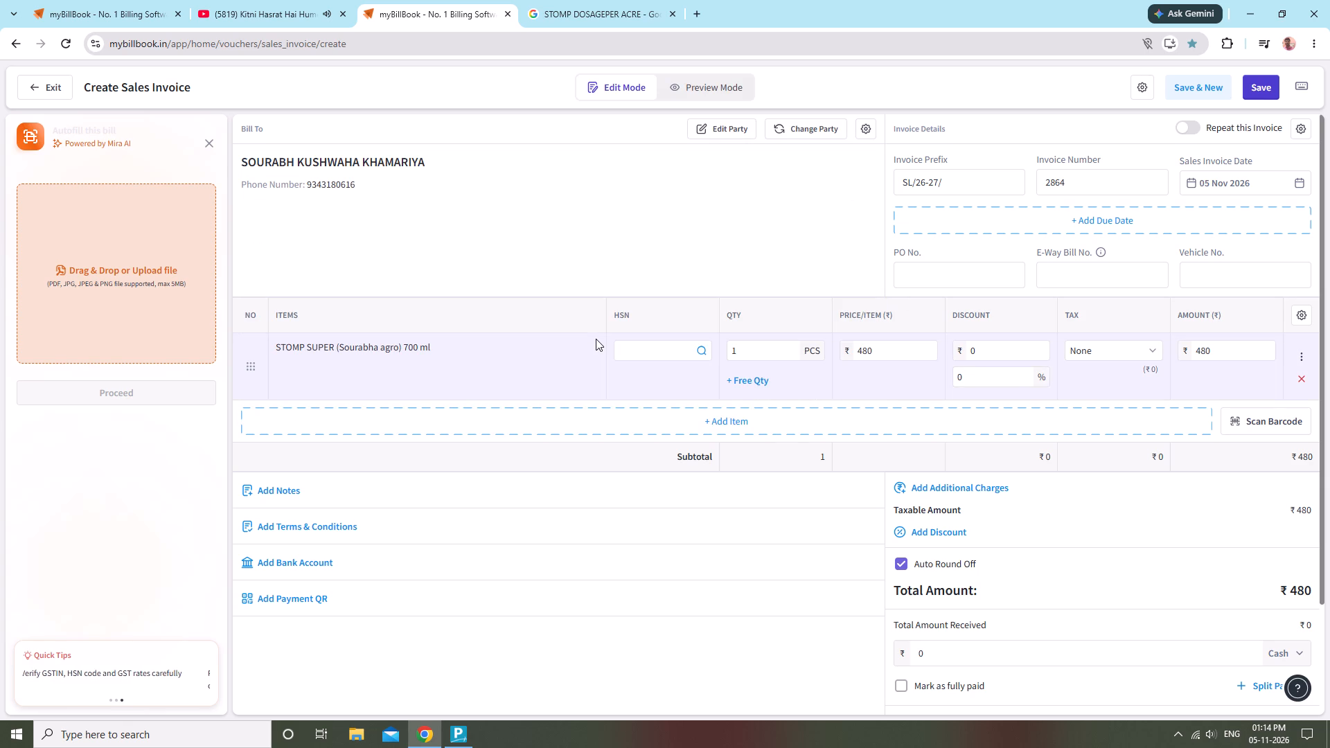
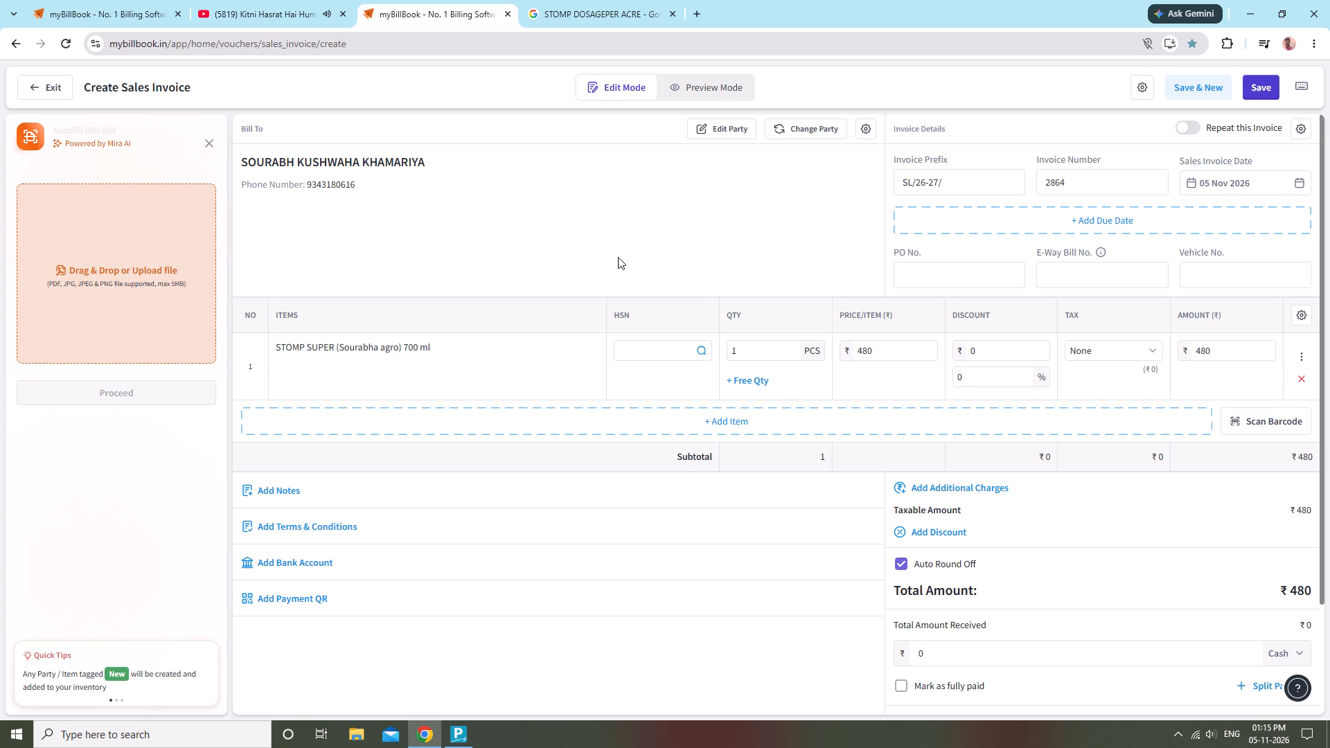
Search the invoice's item picker for PENY to check the product's stock and price, and leave without adding it.
click(710, 255)
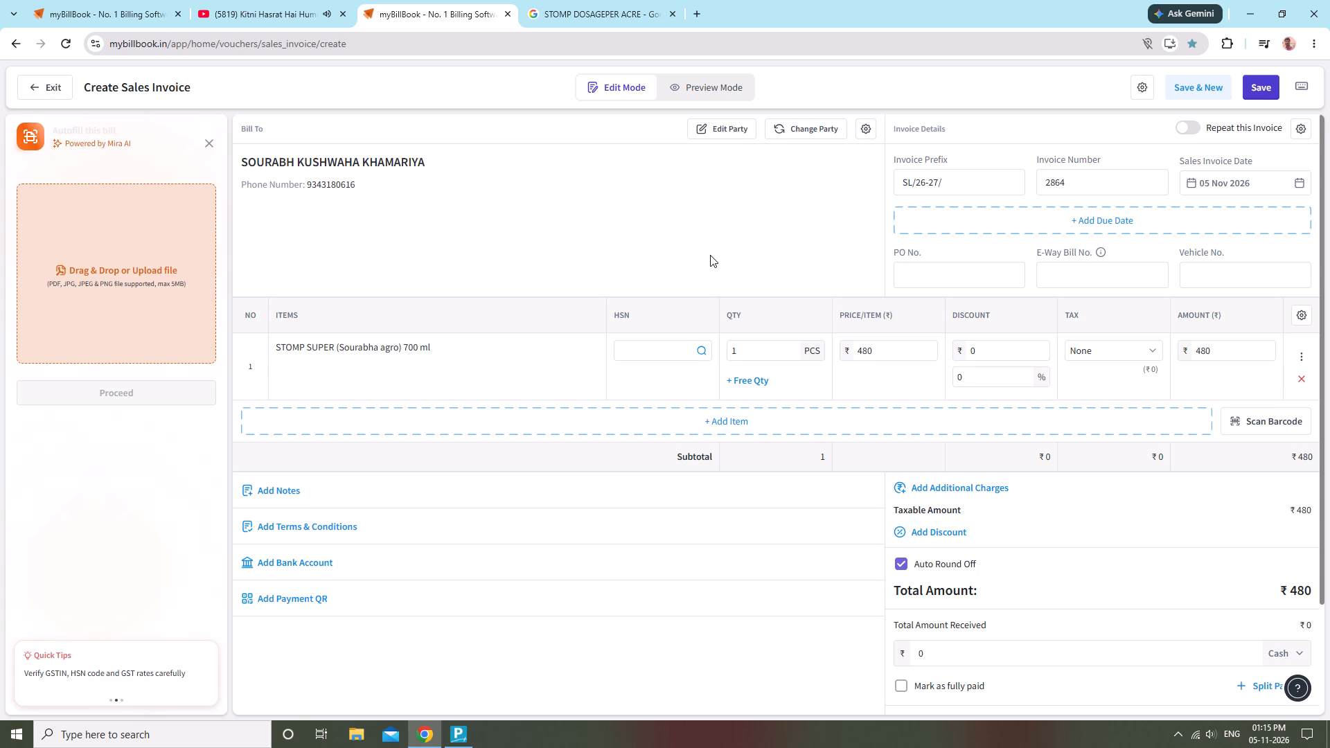
click(641, 422)
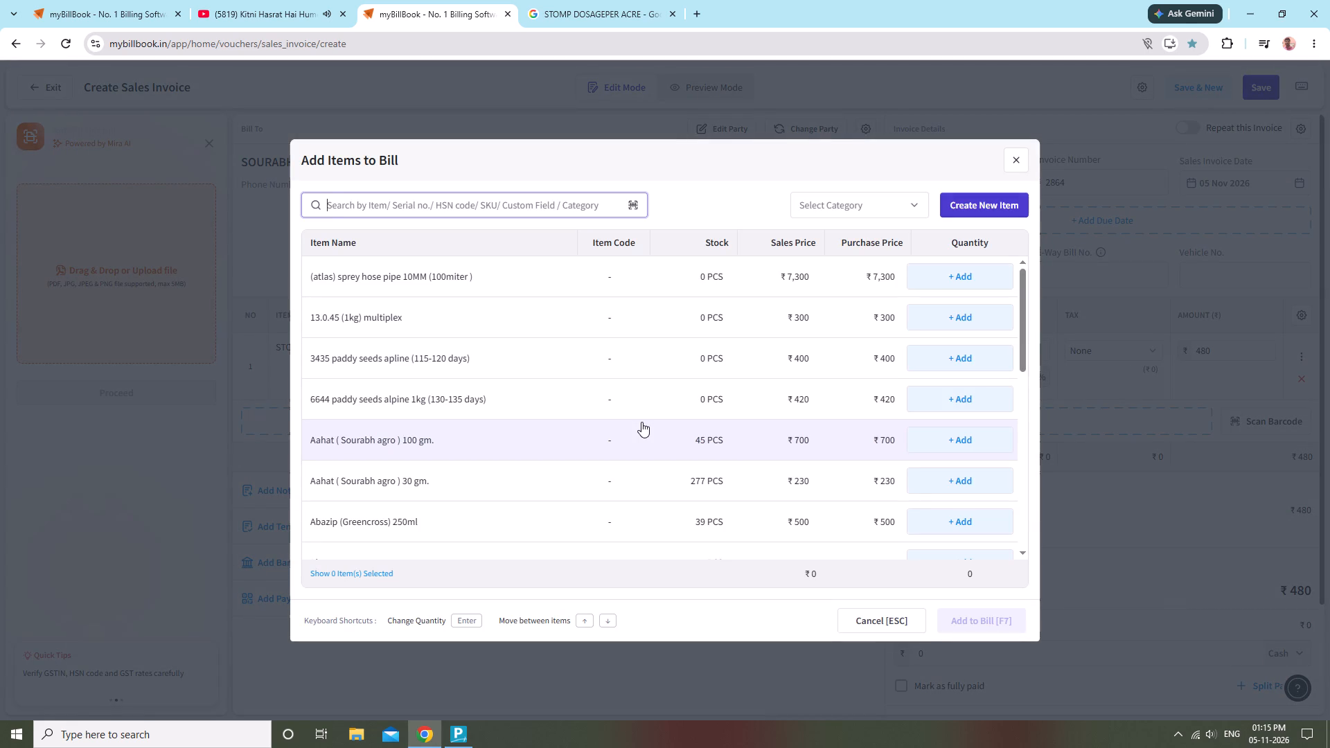
key(p)
key(e)
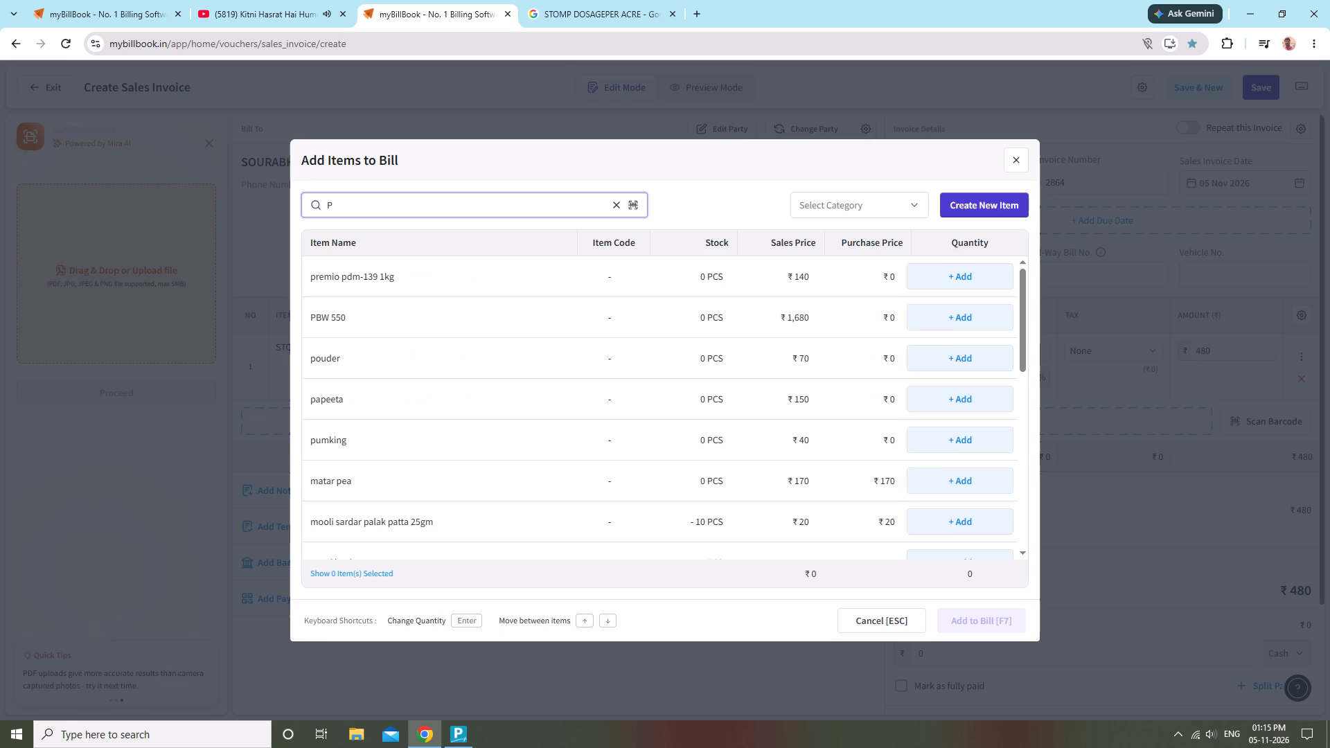
text(NY)
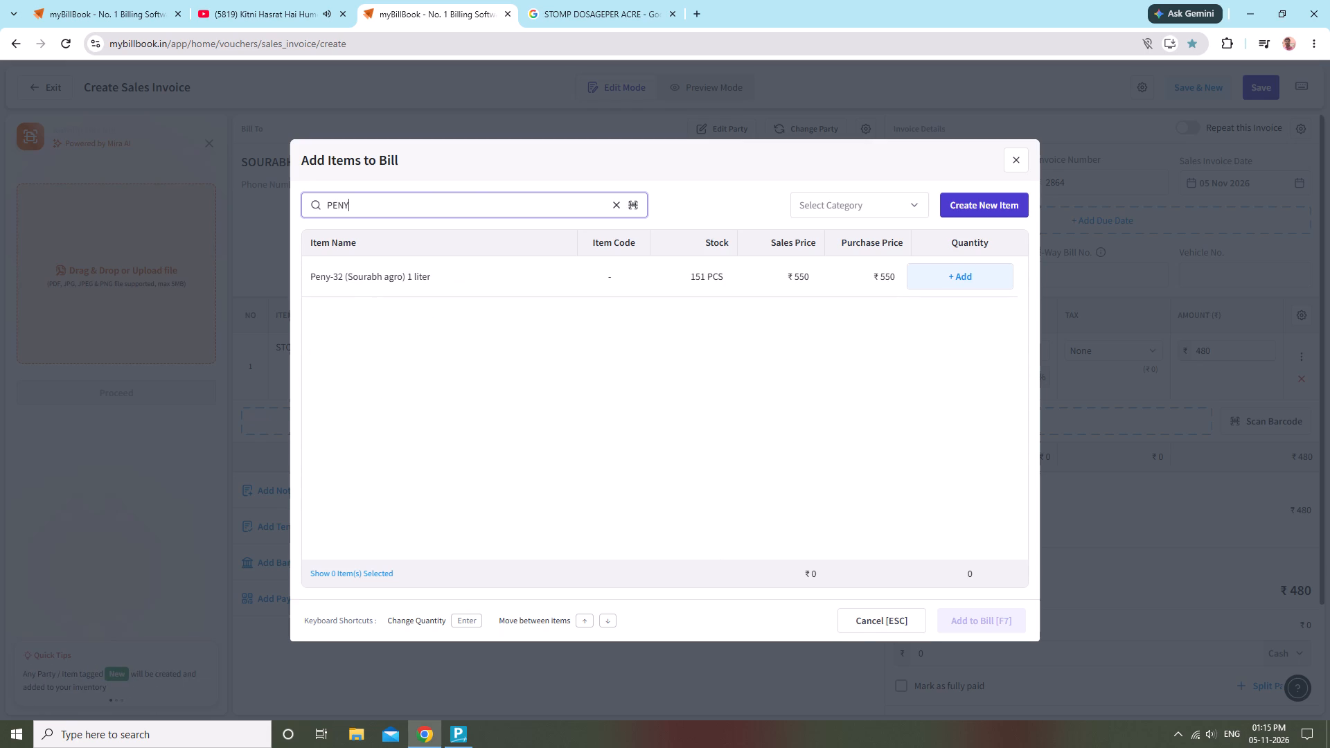
click(871, 614)
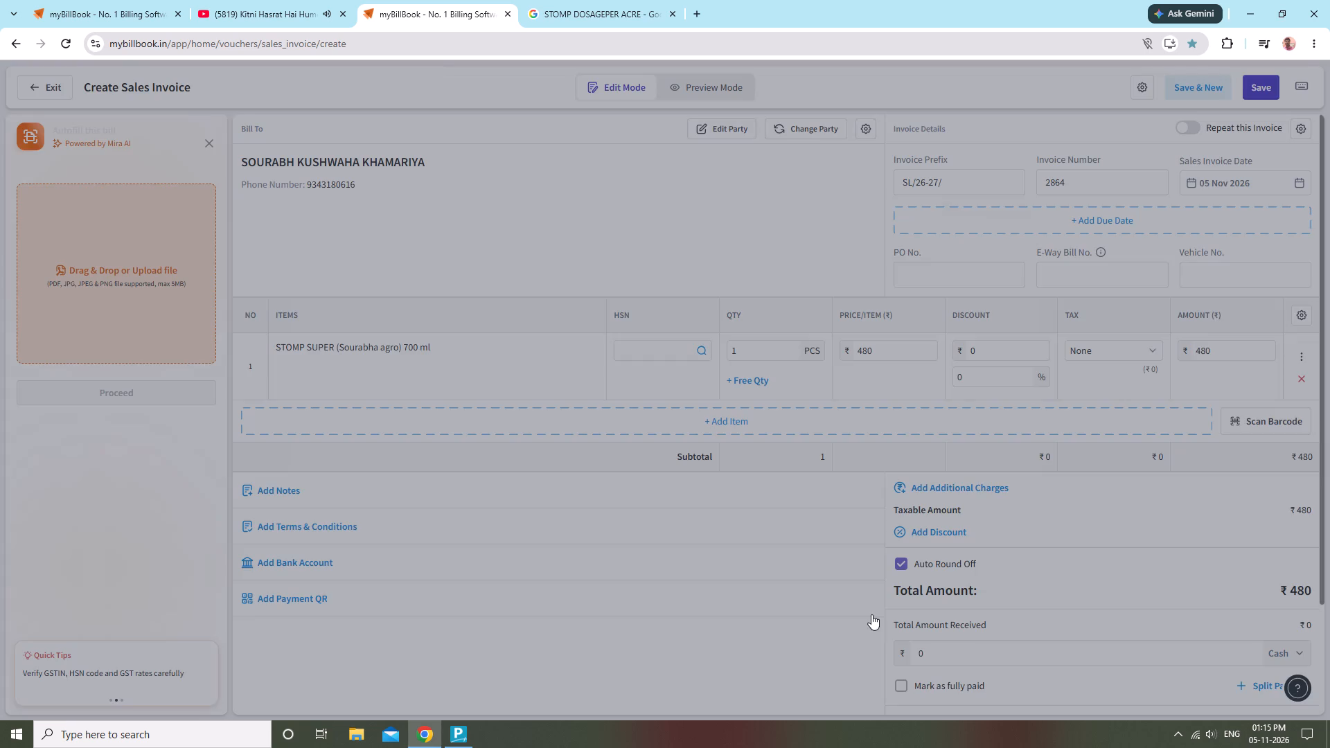
Open the Khamariya customer's party details from the invoice, review them, and save them without edits.
click(711, 135)
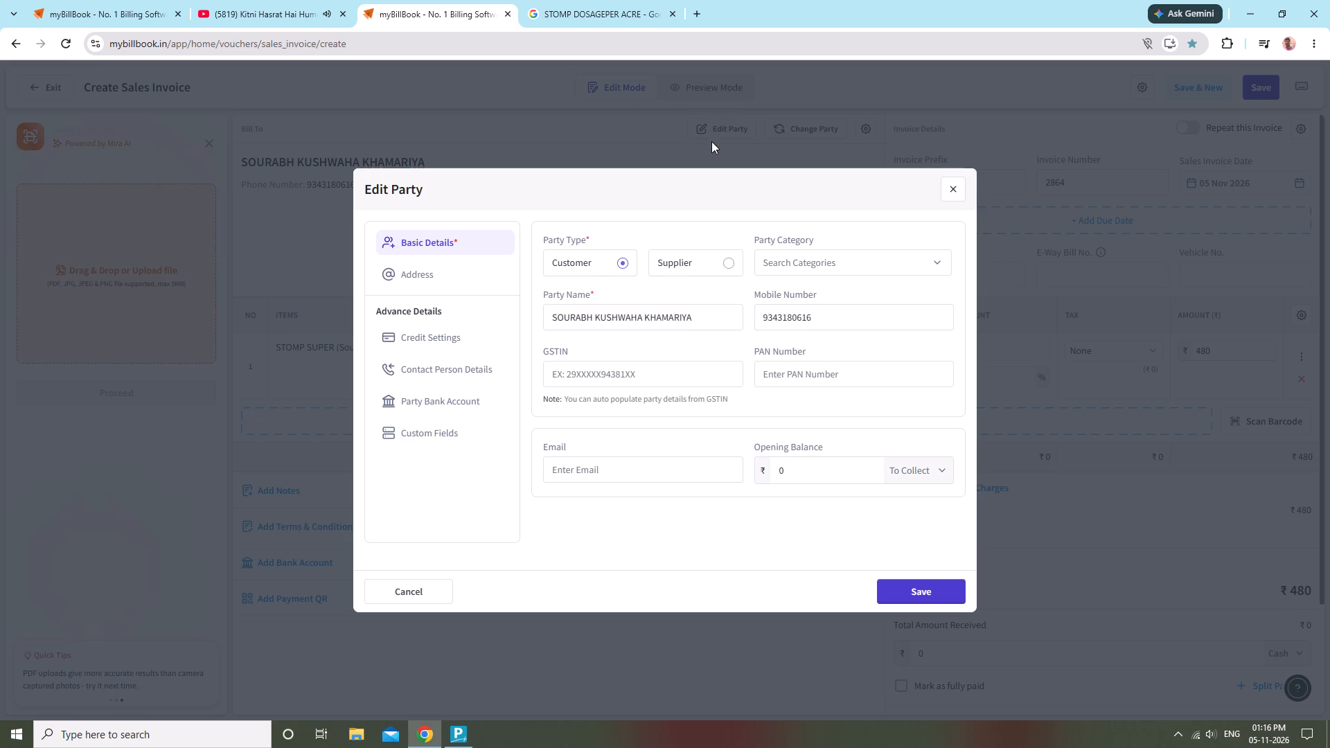
click(942, 587)
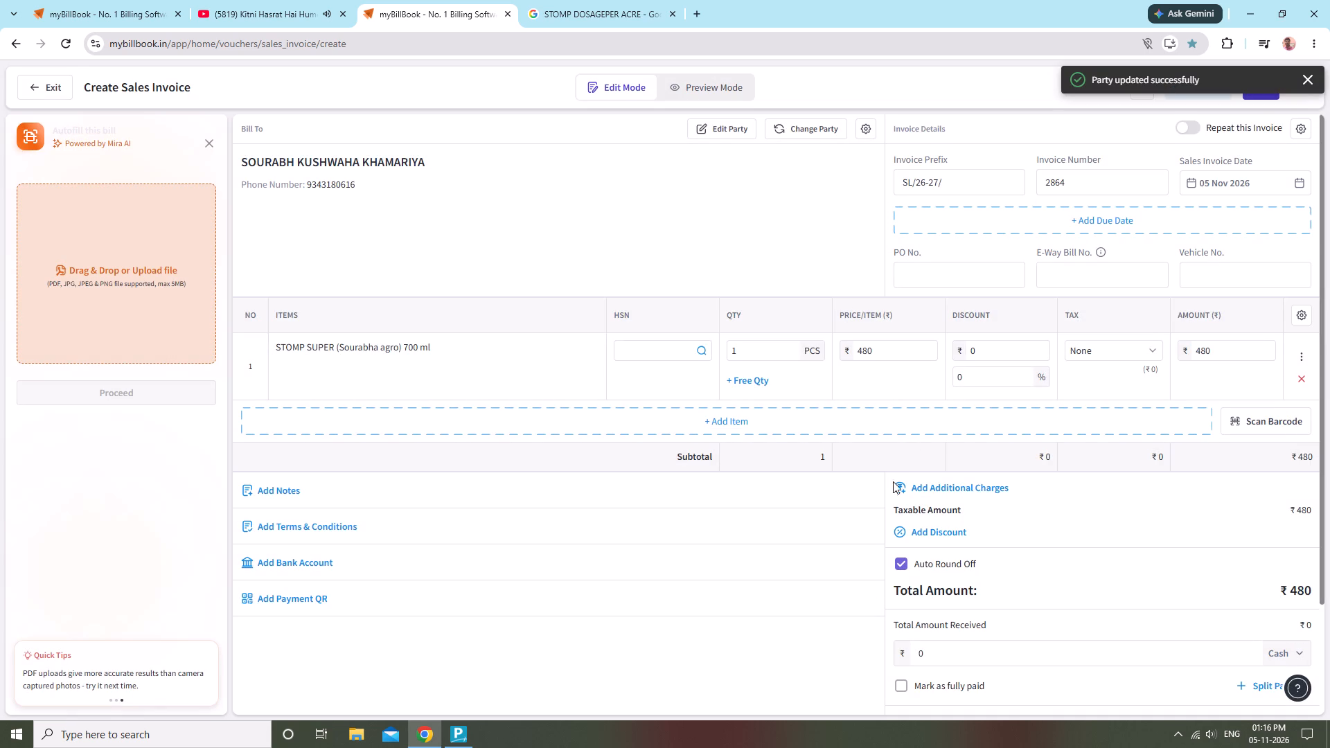
Add an after-tax discount of ₹30 to the invoice.
click(910, 528)
click(1244, 540)
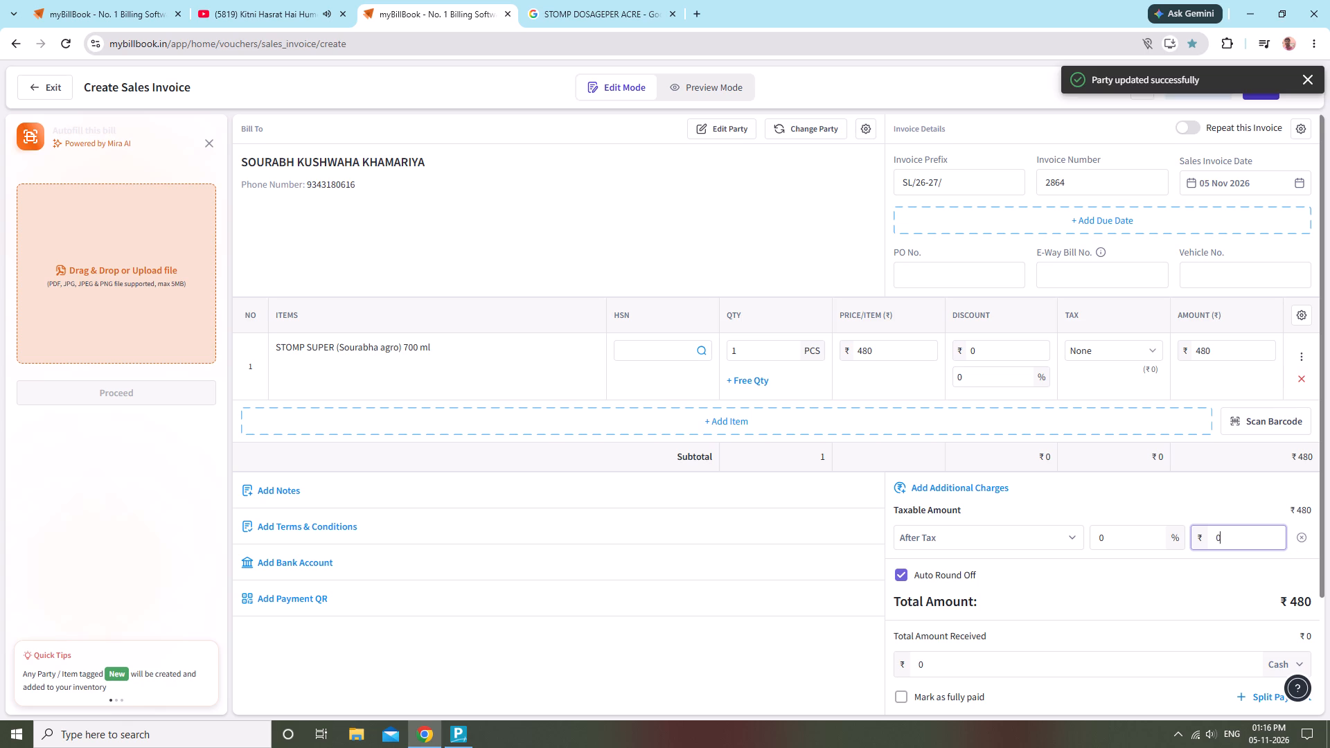
text(20)
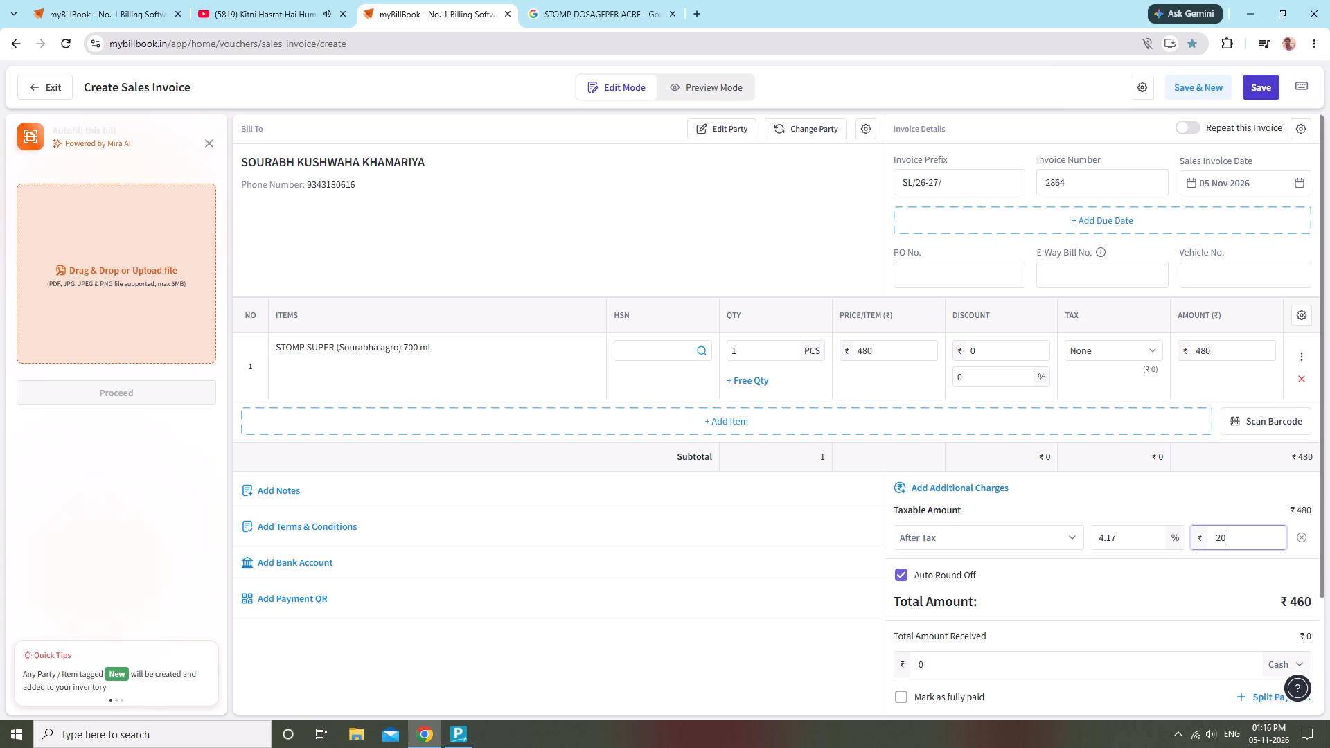
key(BackSpace)
key(BackSpace)
text(30)
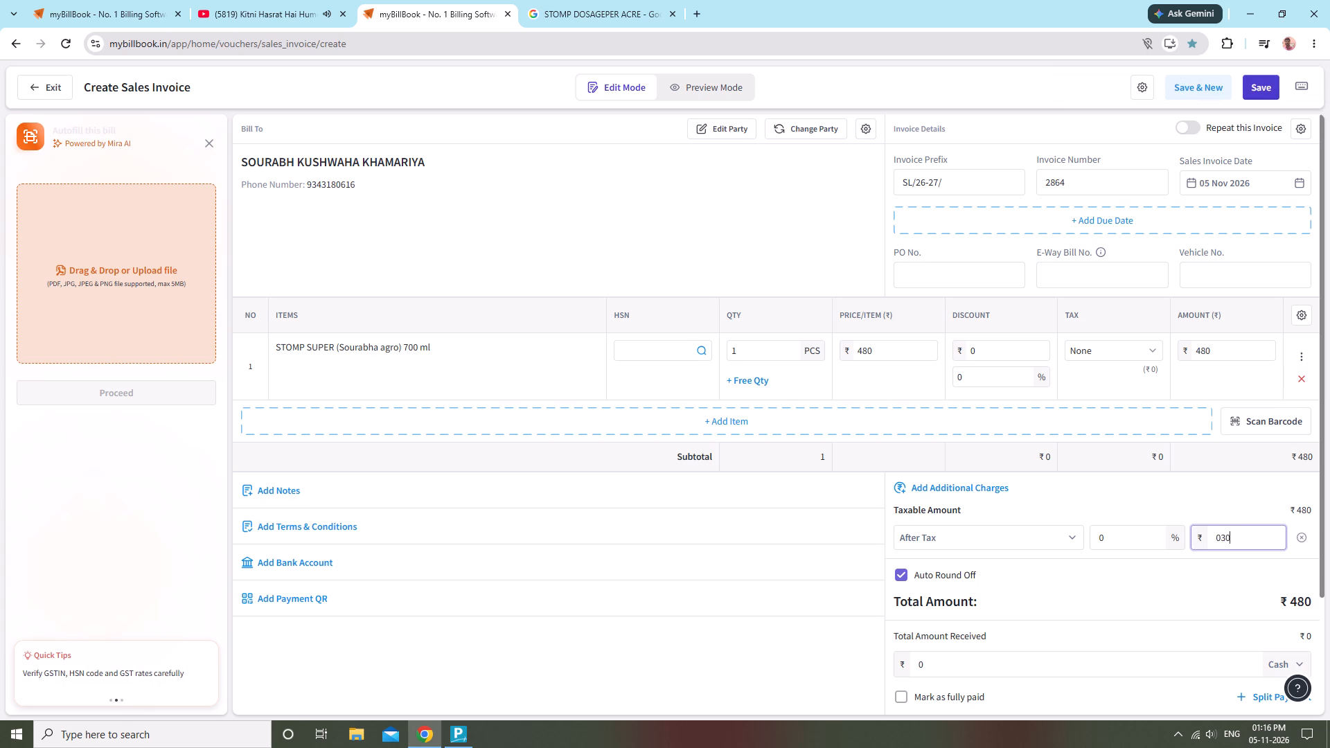
Mark the STOMP SUPER invoice as fully paid in cash and save it.
scroll(1238, 583, down, 3)
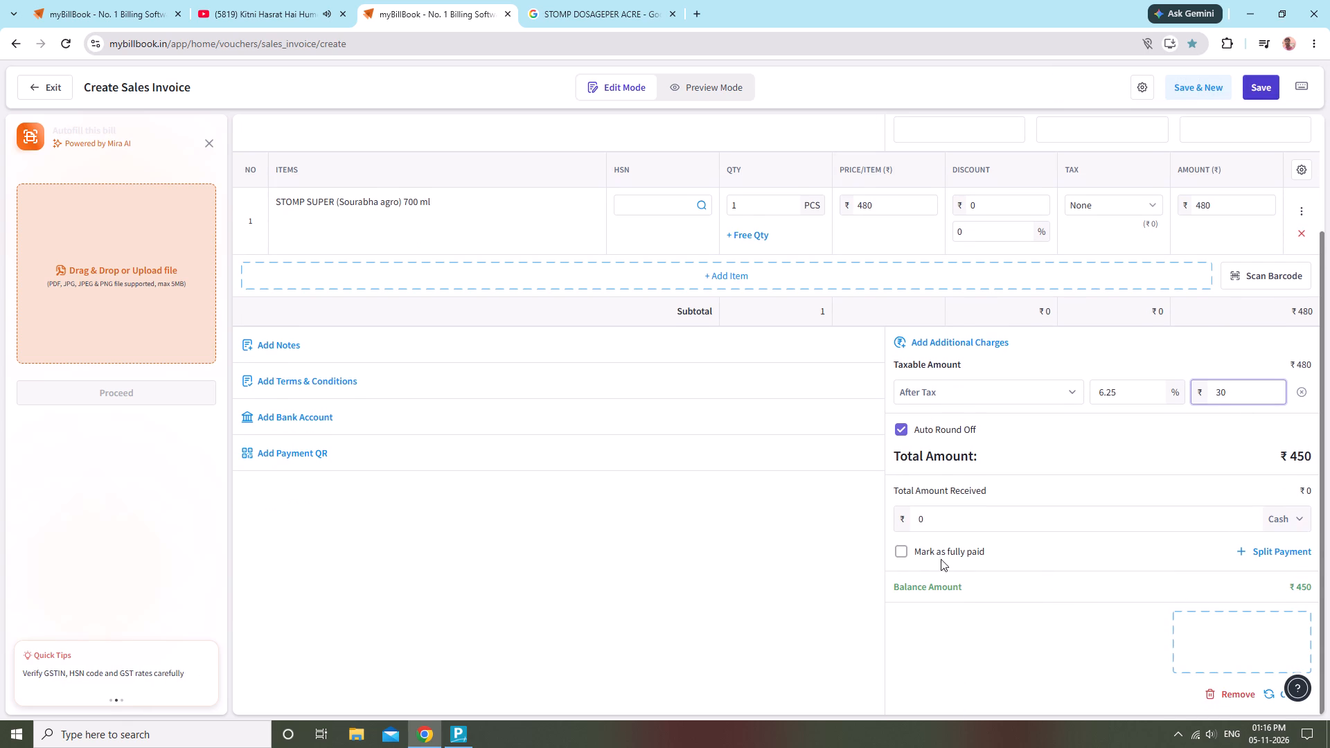
click(918, 551)
click(1248, 95)
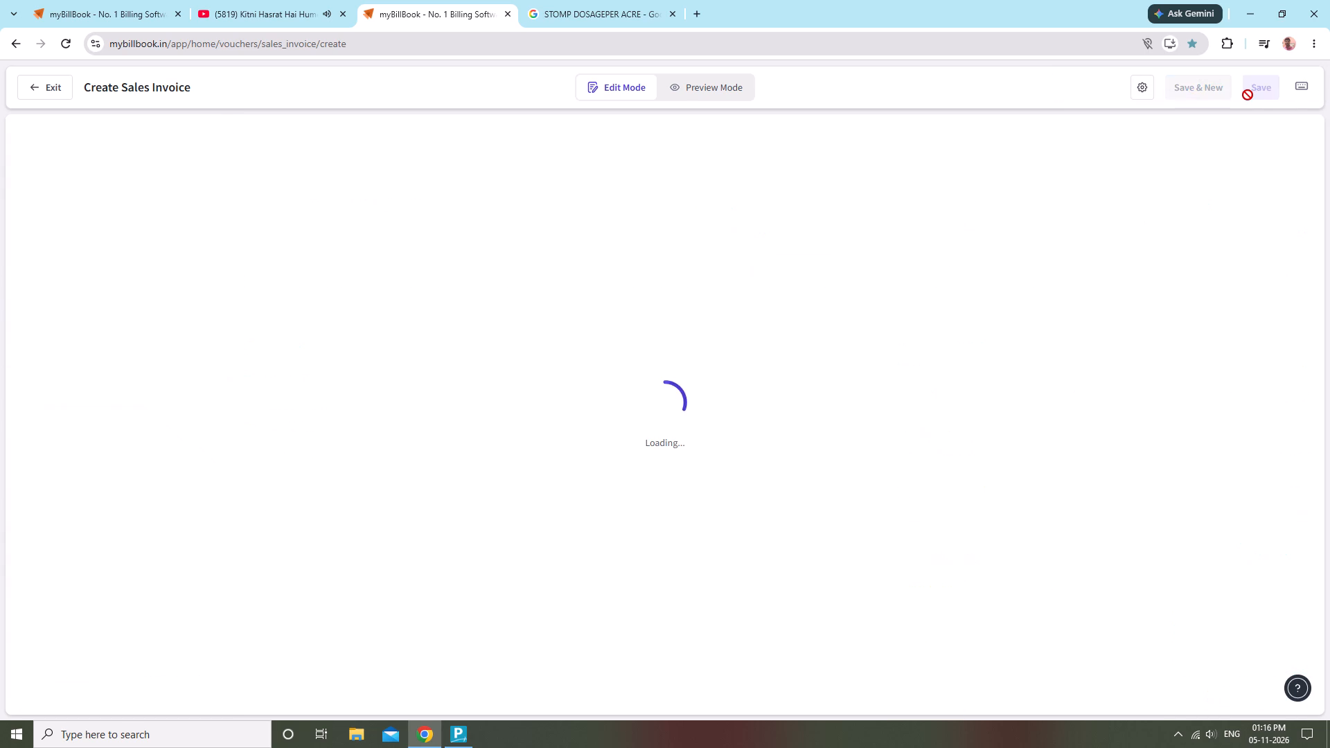
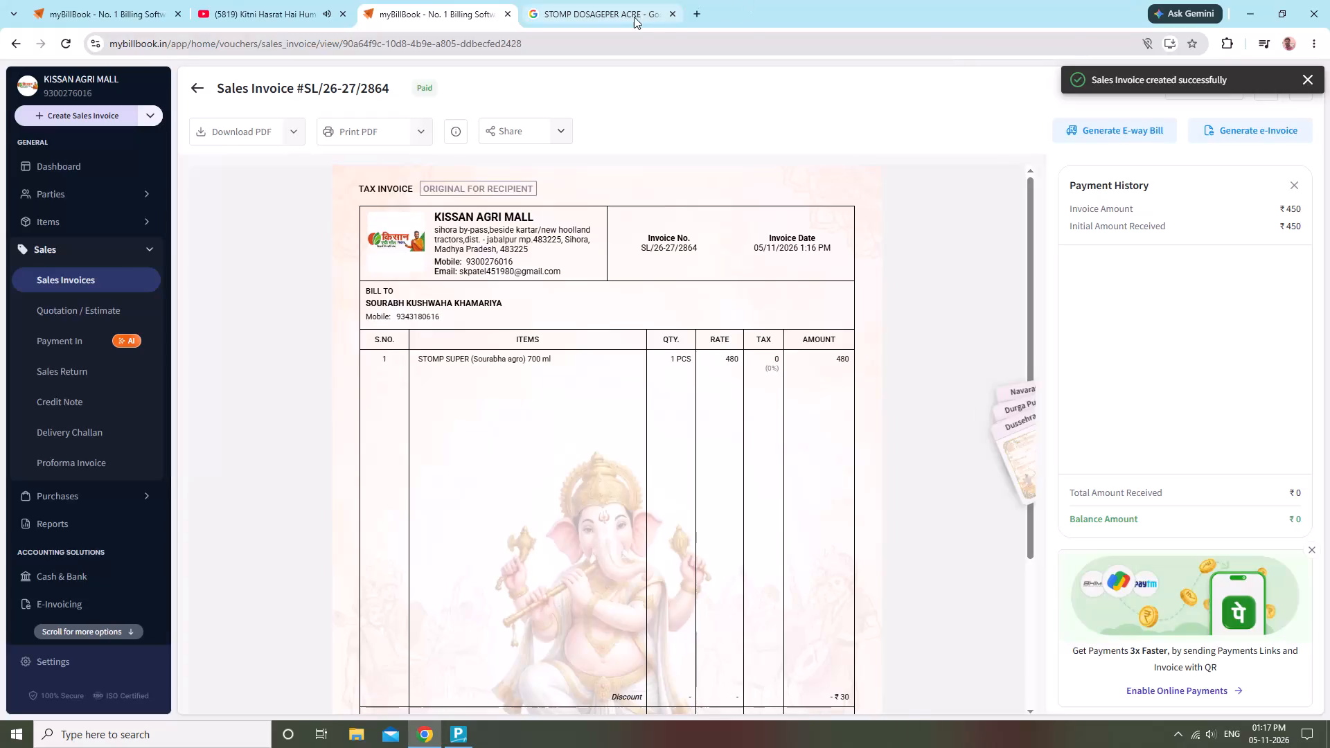
Close the two open myBillBook tabs, keeping the video and STOMP dosage search tabs open.
click(634, 17)
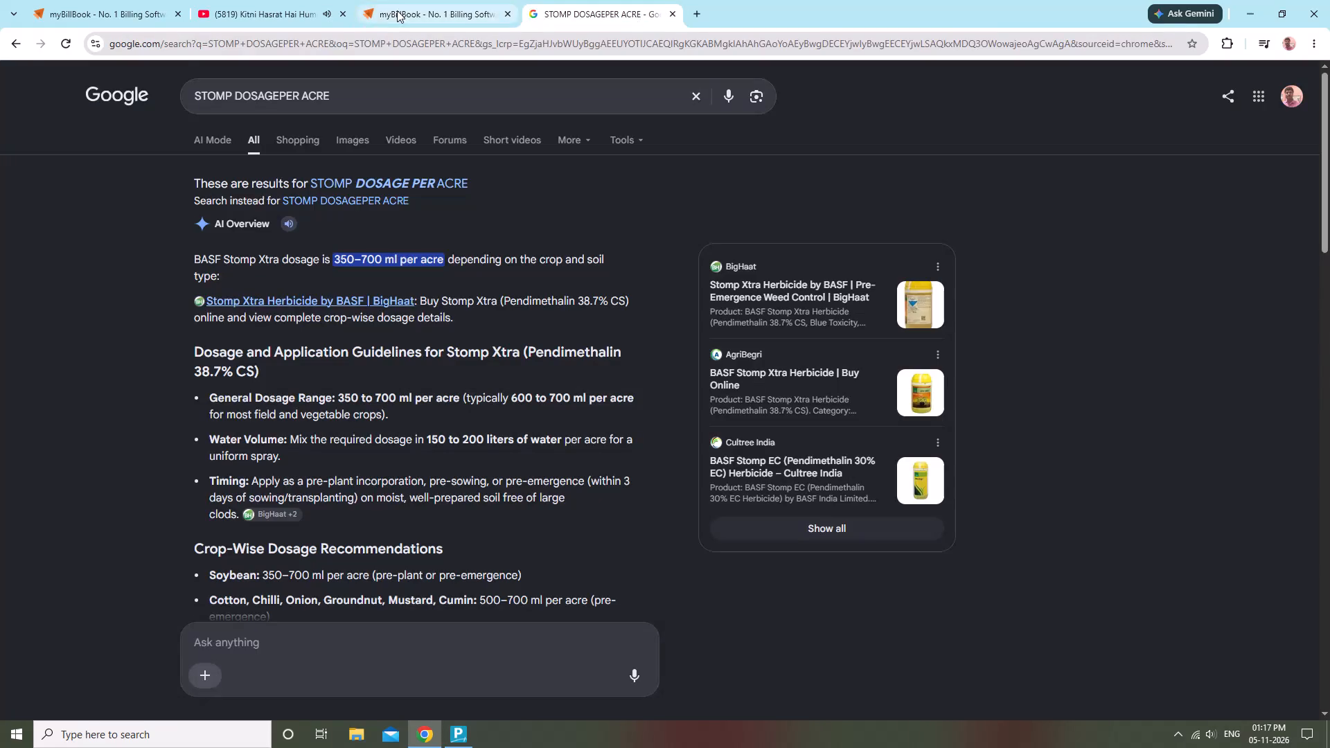
click(397, 10)
click(121, 0)
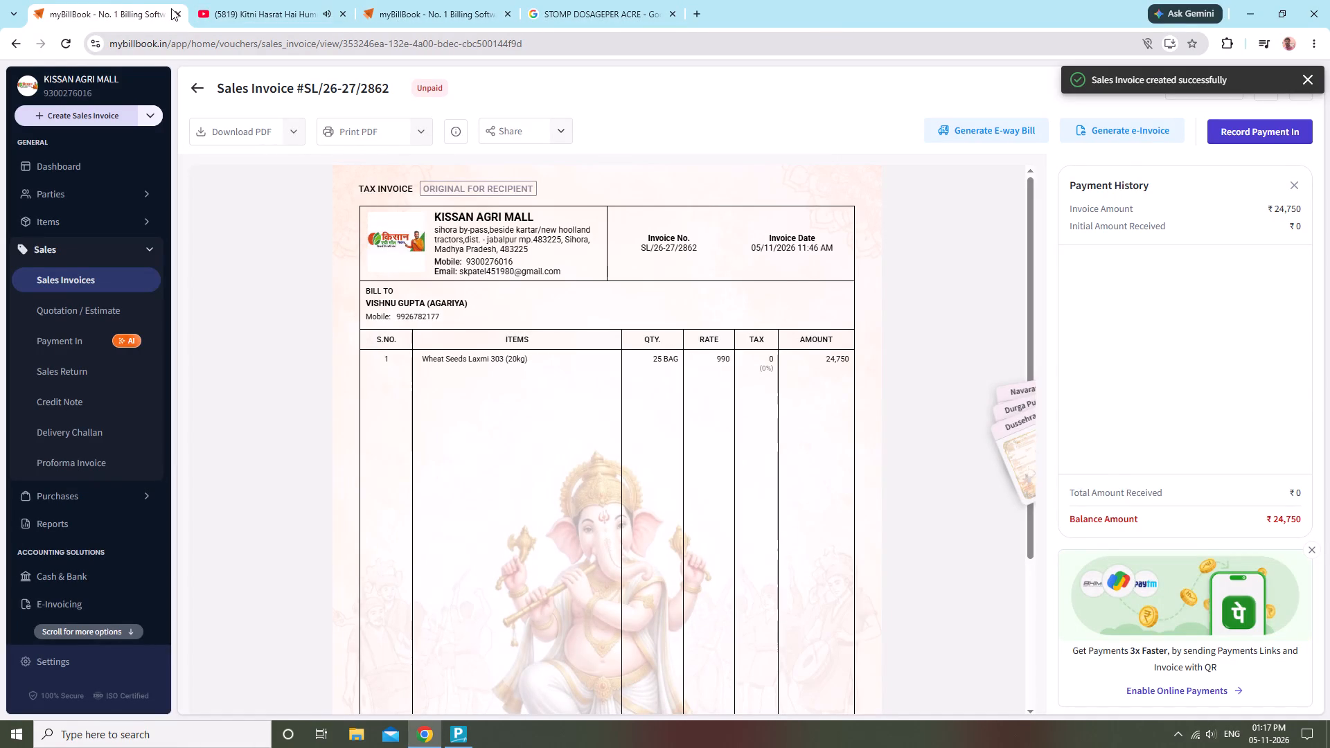
click(173, 16)
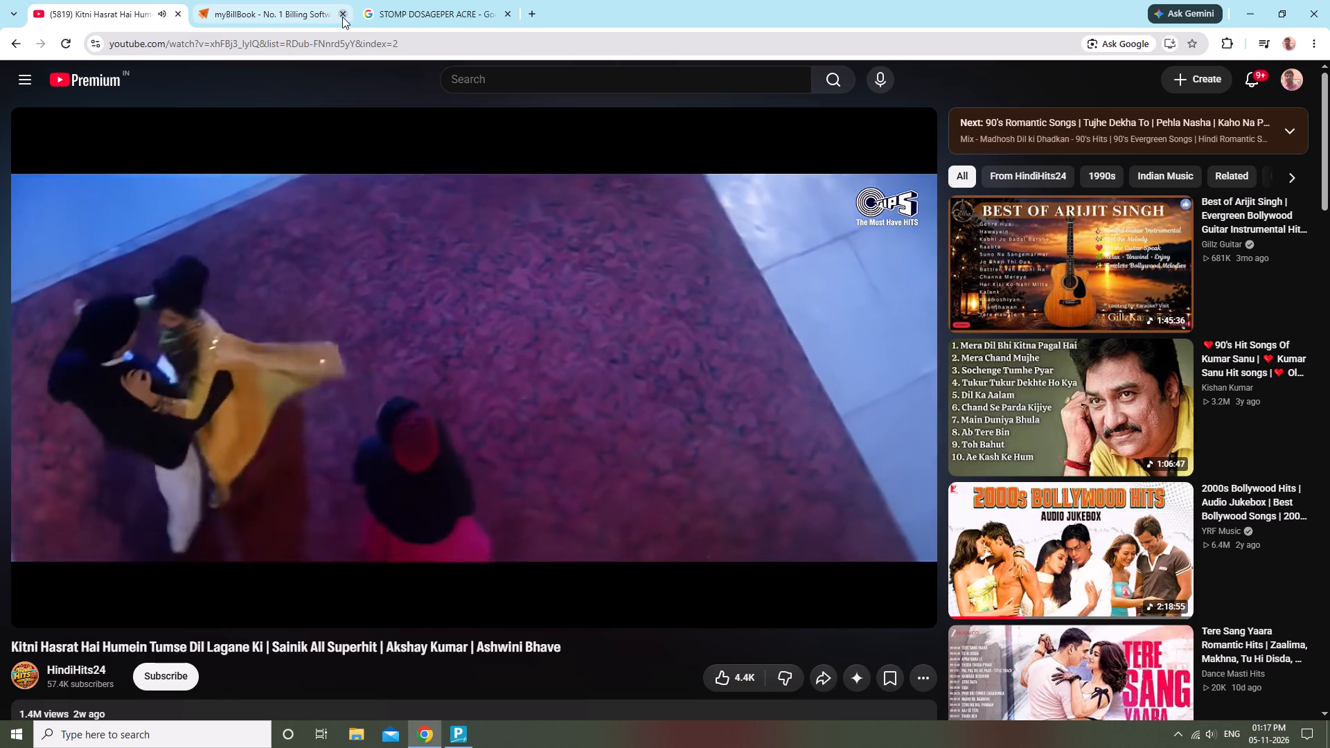
click(342, 17)
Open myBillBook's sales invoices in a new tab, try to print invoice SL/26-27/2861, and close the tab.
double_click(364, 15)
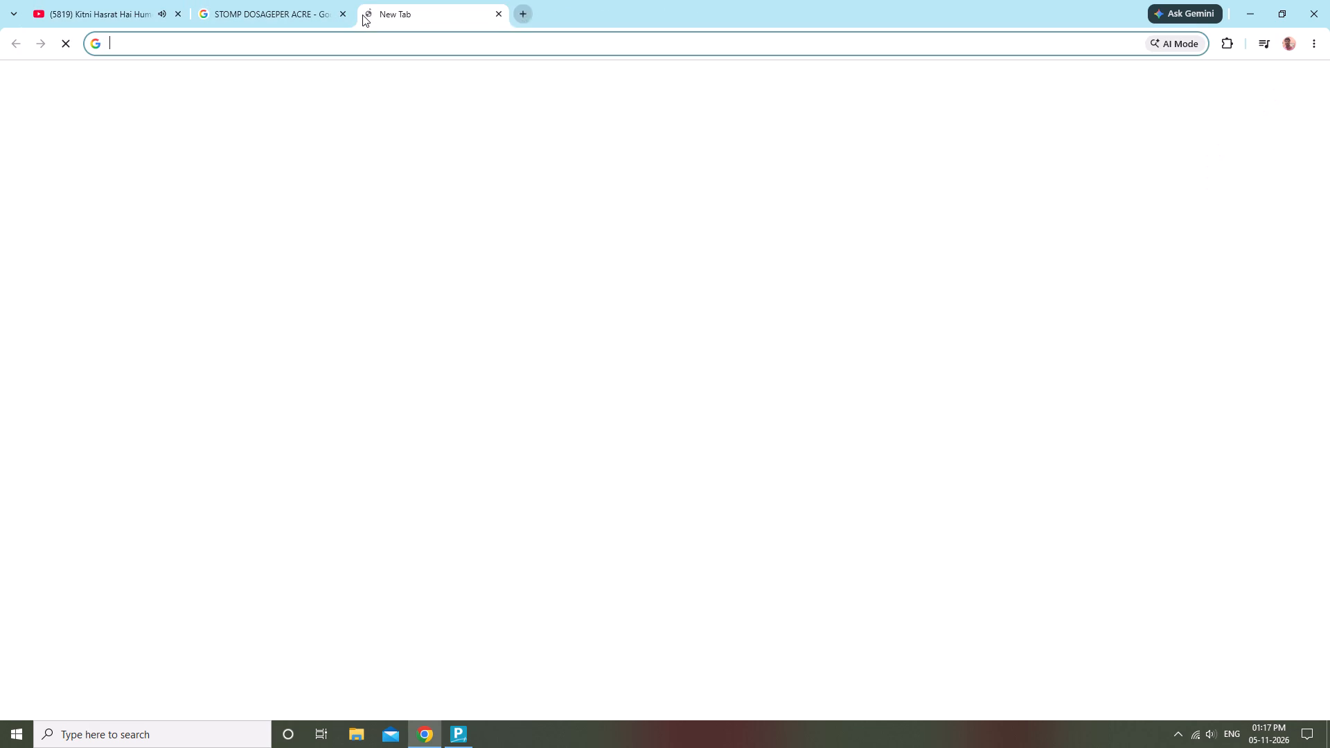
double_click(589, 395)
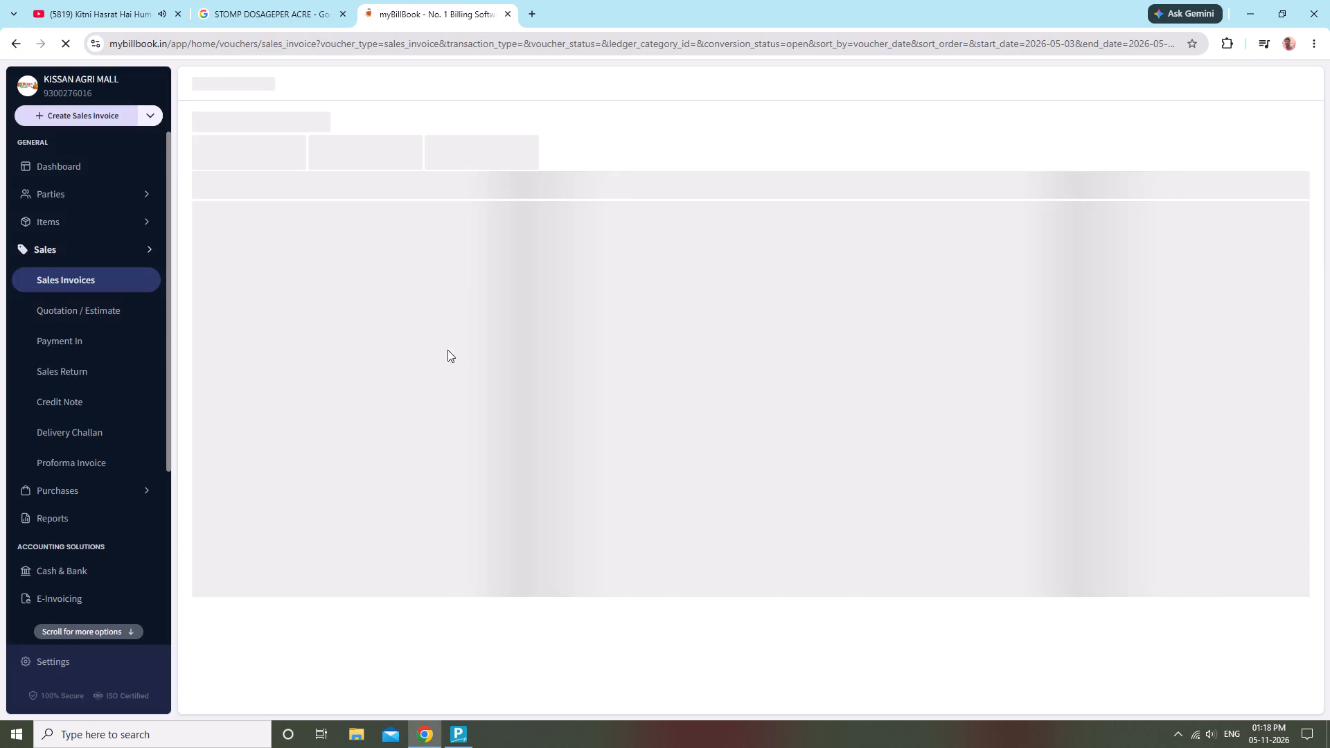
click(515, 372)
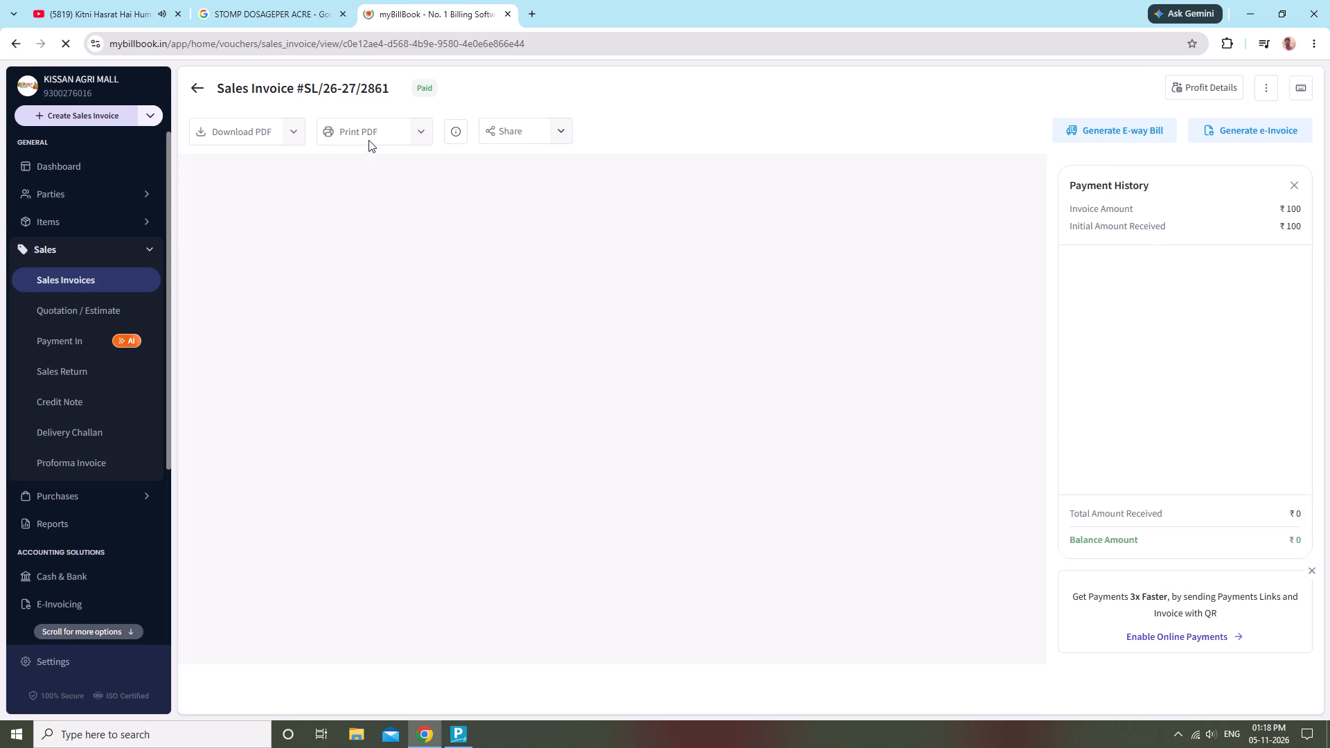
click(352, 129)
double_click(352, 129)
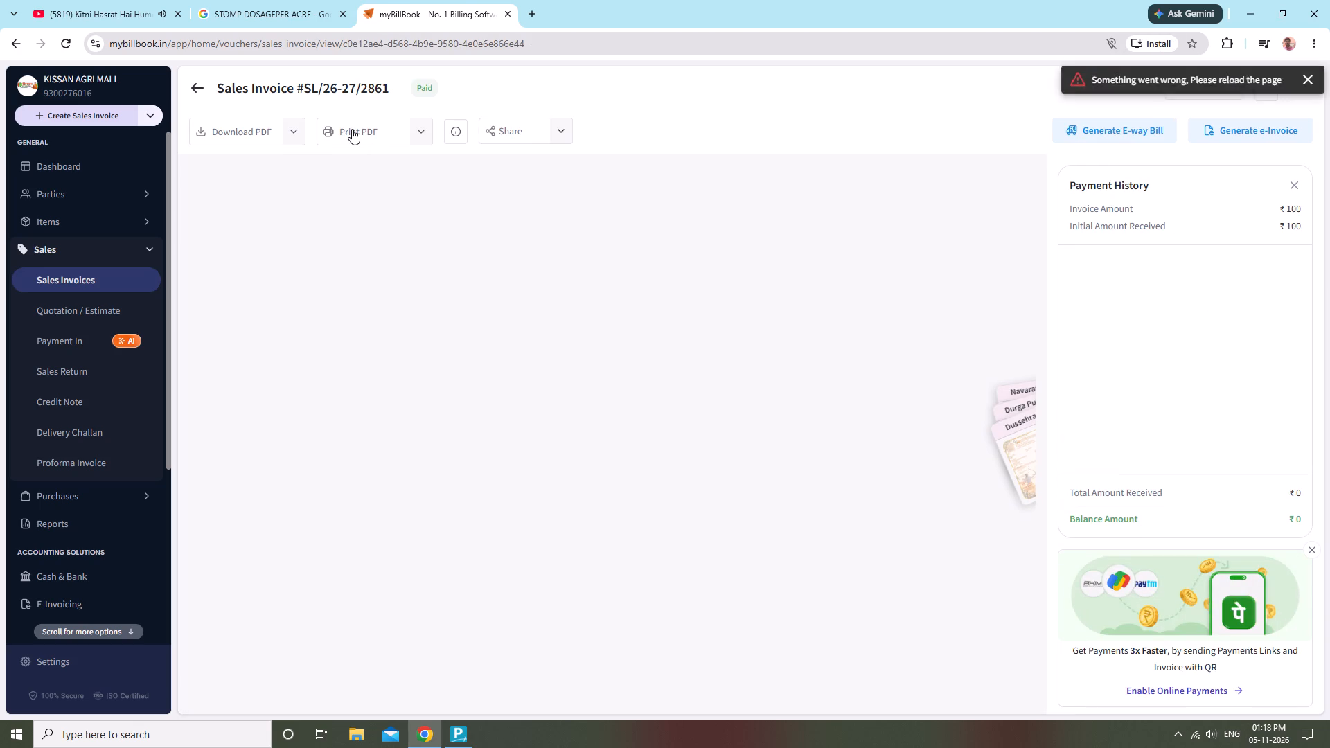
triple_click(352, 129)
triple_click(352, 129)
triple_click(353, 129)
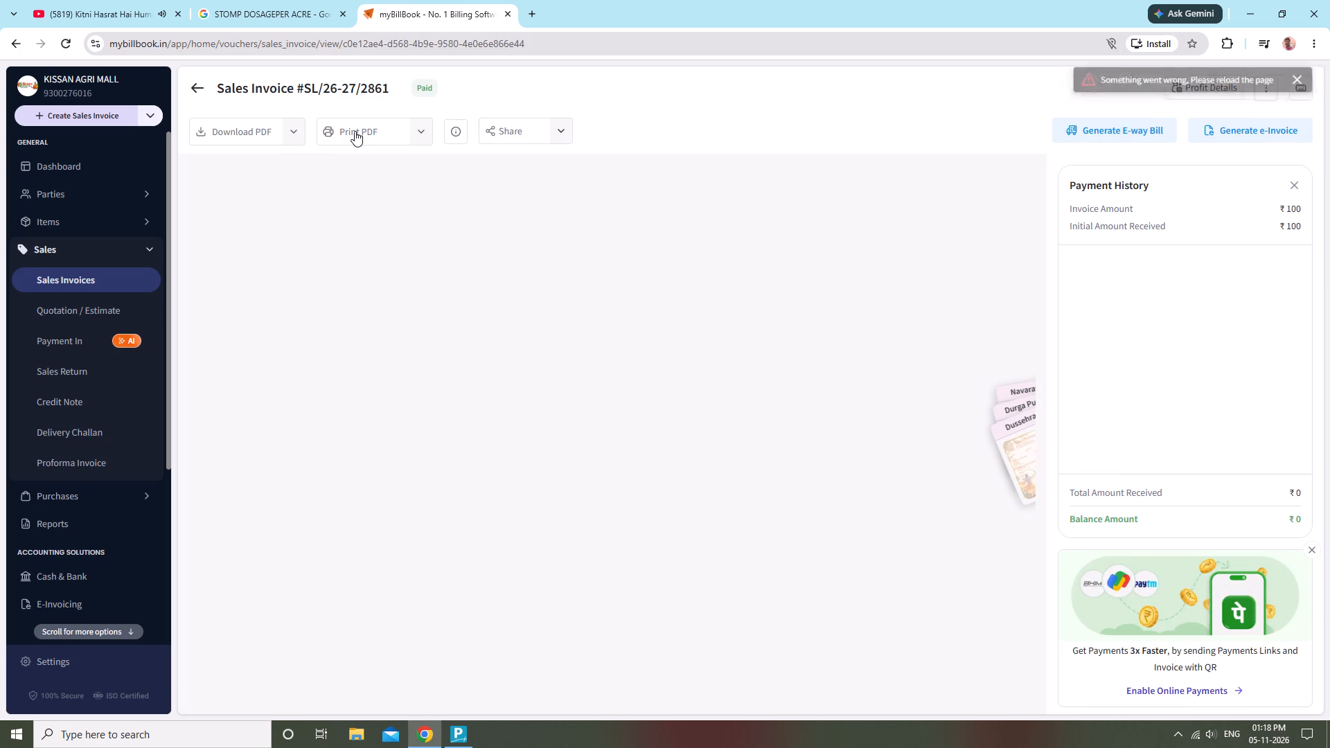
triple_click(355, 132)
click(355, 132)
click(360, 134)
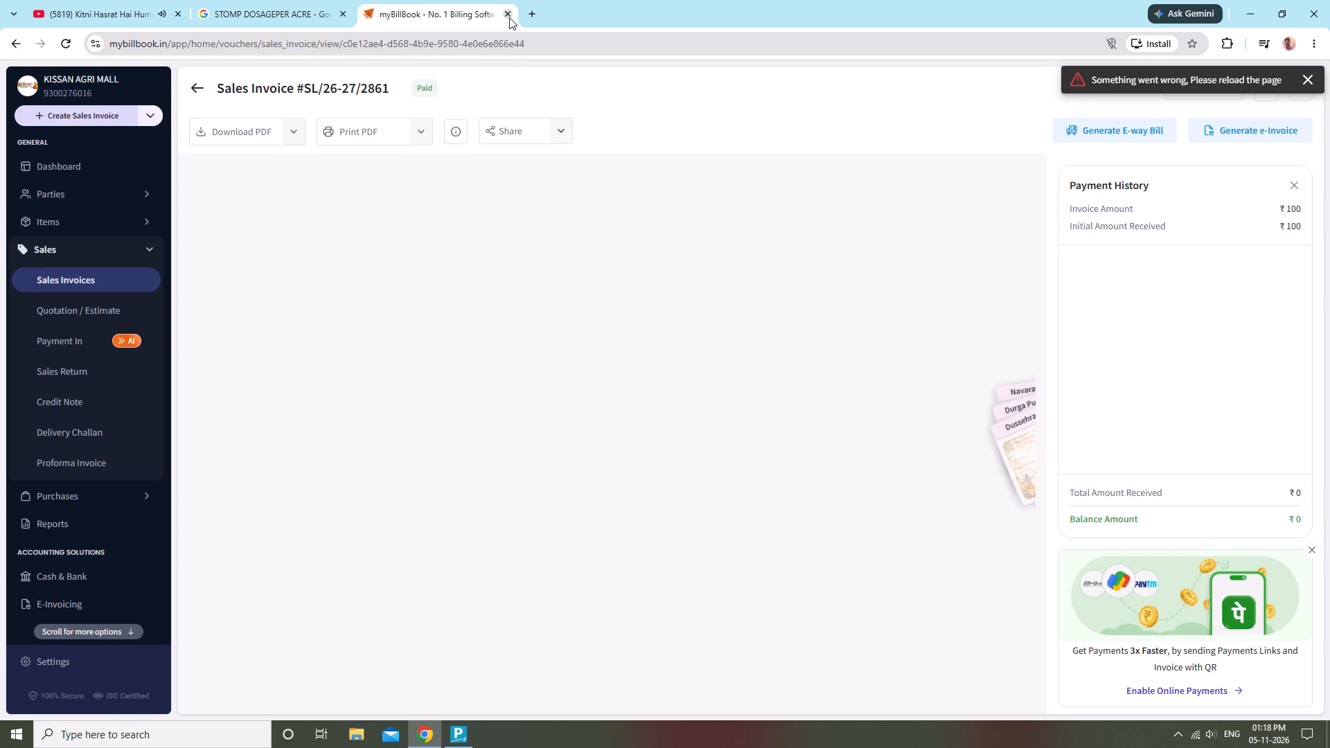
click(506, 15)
Open myBillBook's sales invoices in a new tab and print invoice SL/26-27/2861 on the HP Smart Tank 530 printer.
click(366, 12)
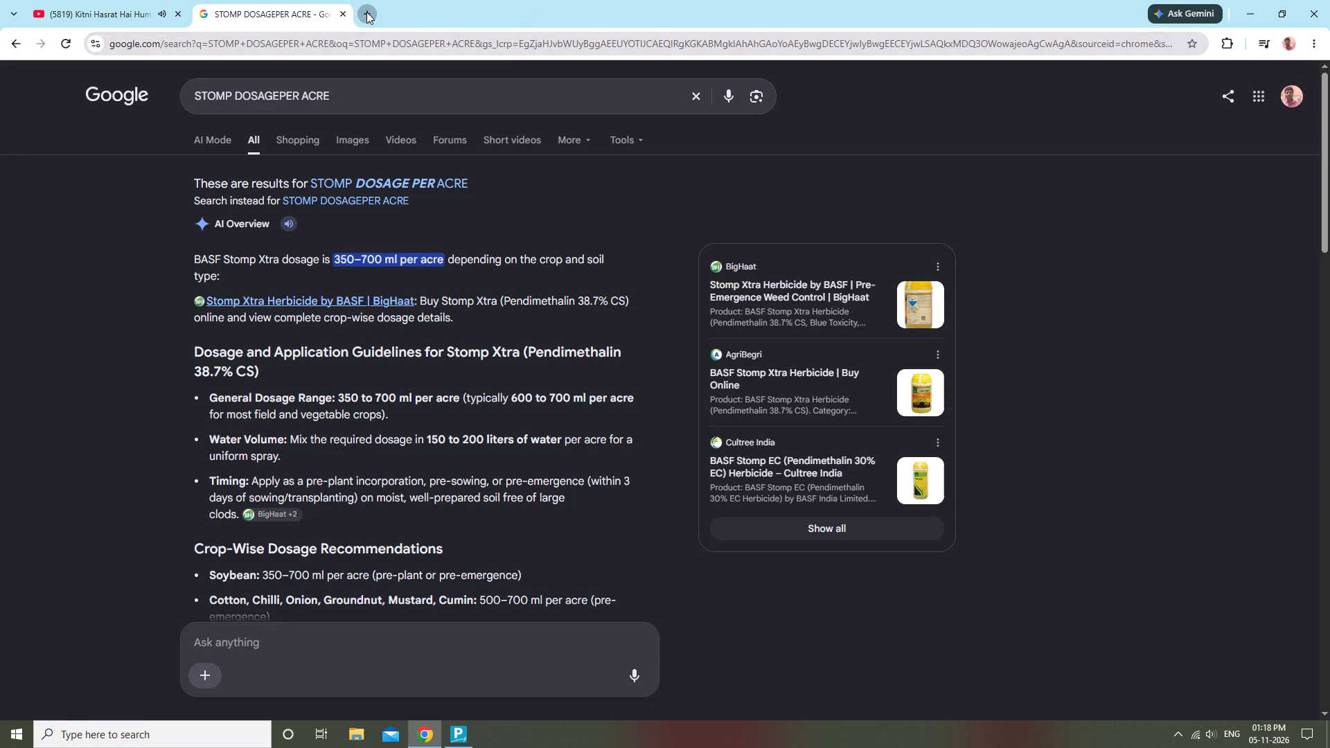
double_click(591, 394)
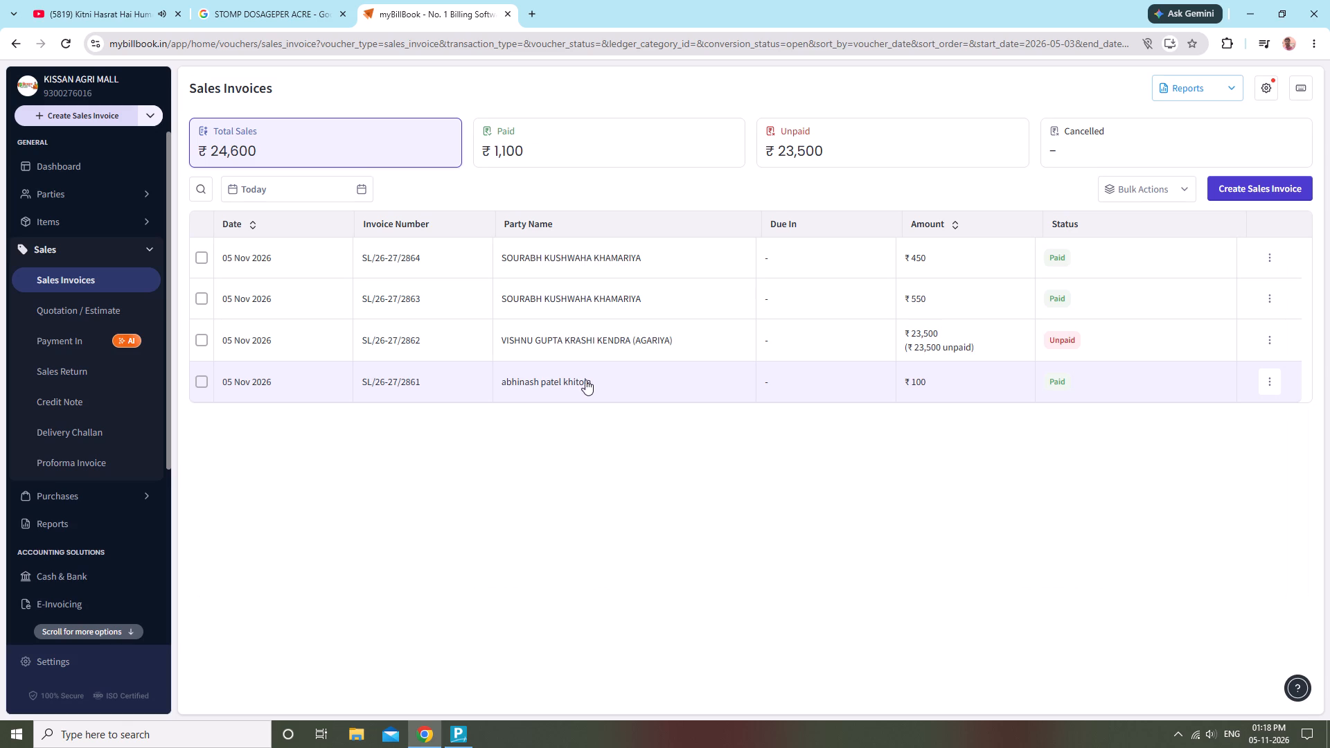
click(582, 372)
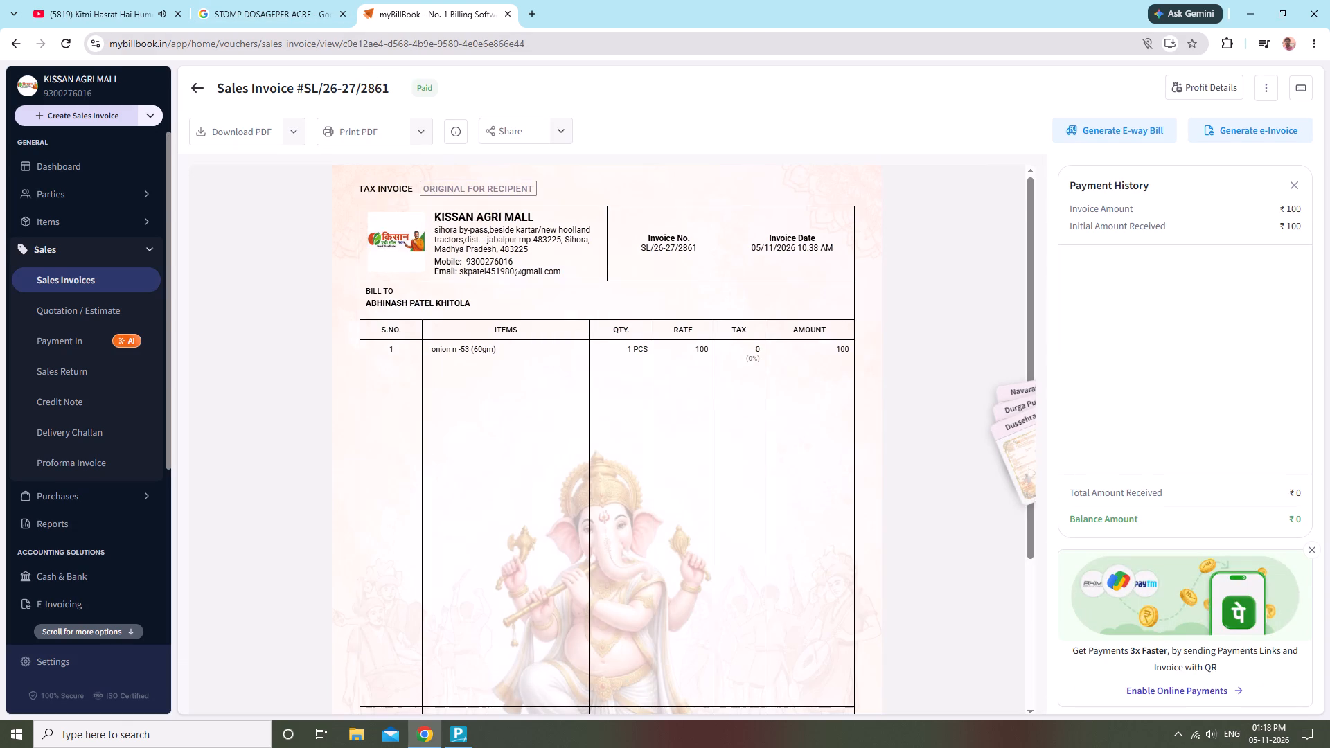
click(358, 127)
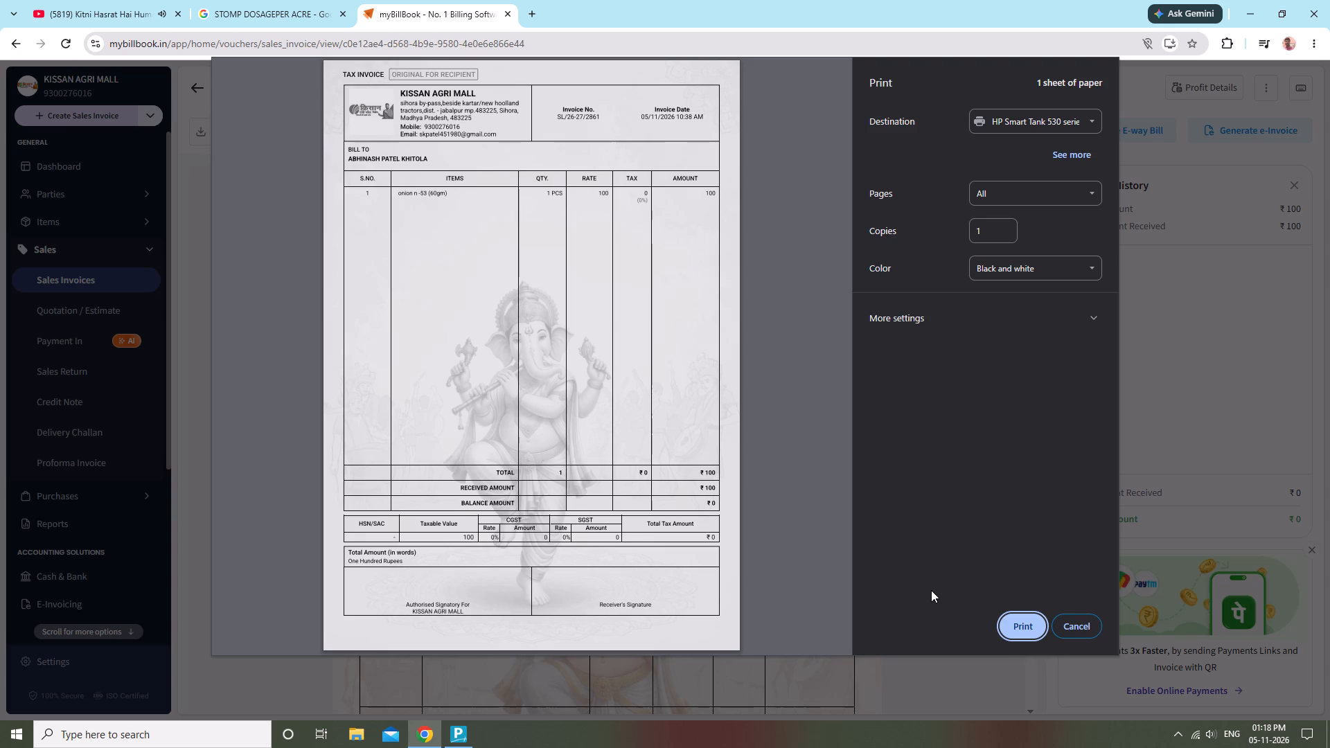
click(1025, 625)
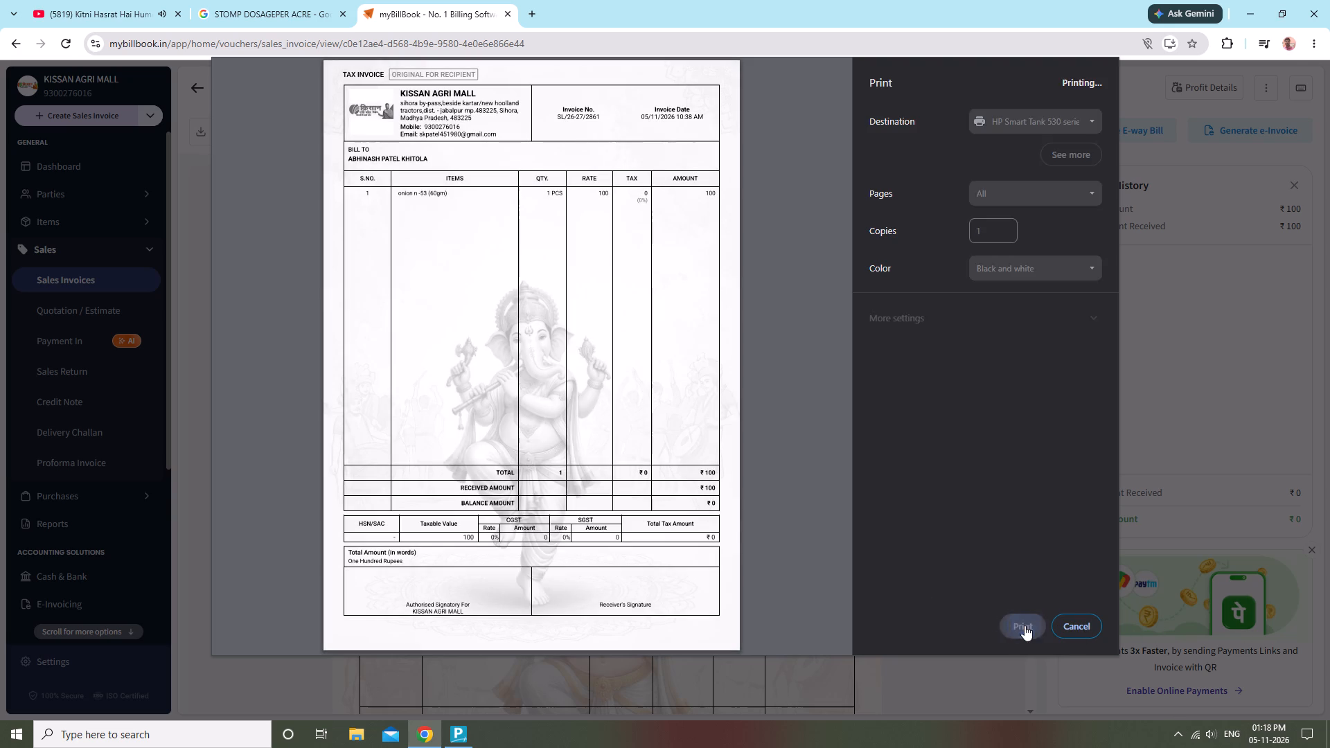
Filter the sales invoices to Today and print the Wheat Seeds Laxmi 303 invoice SL/26-27/2862.
click(103, 255)
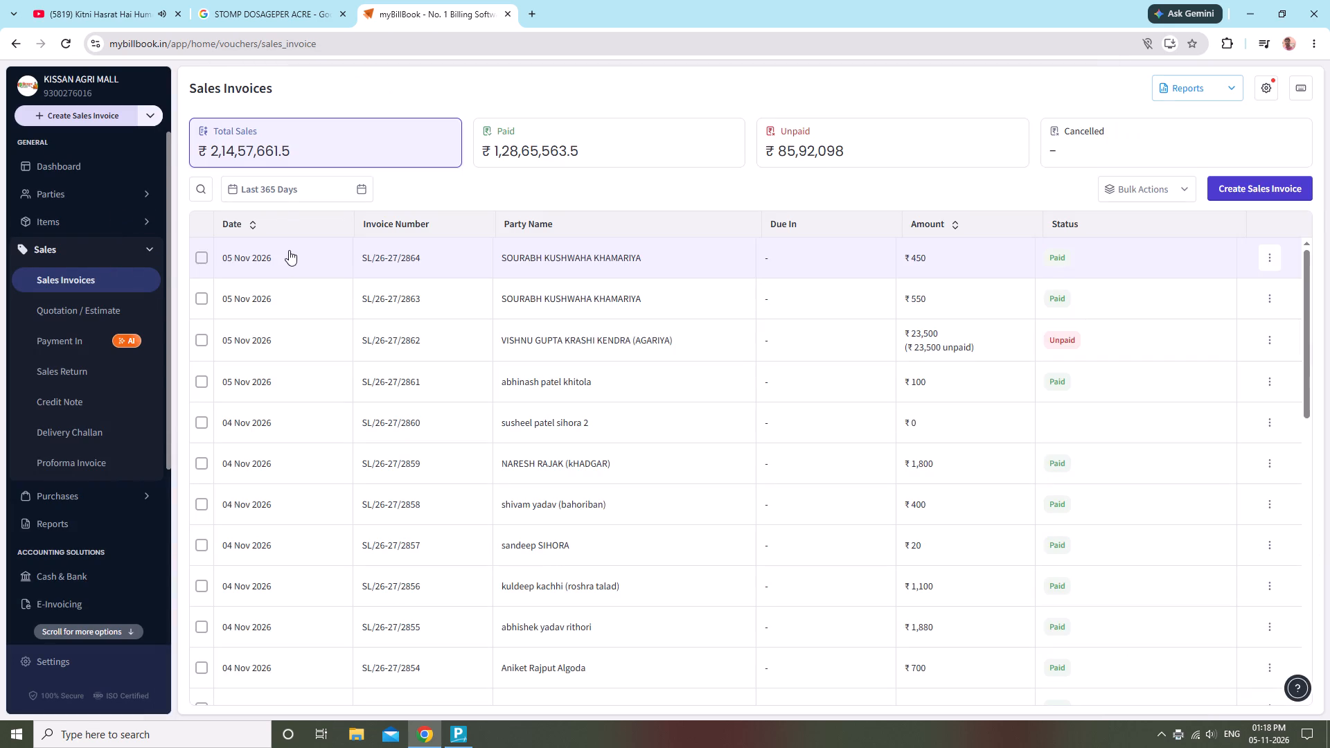
click(269, 193)
click(278, 207)
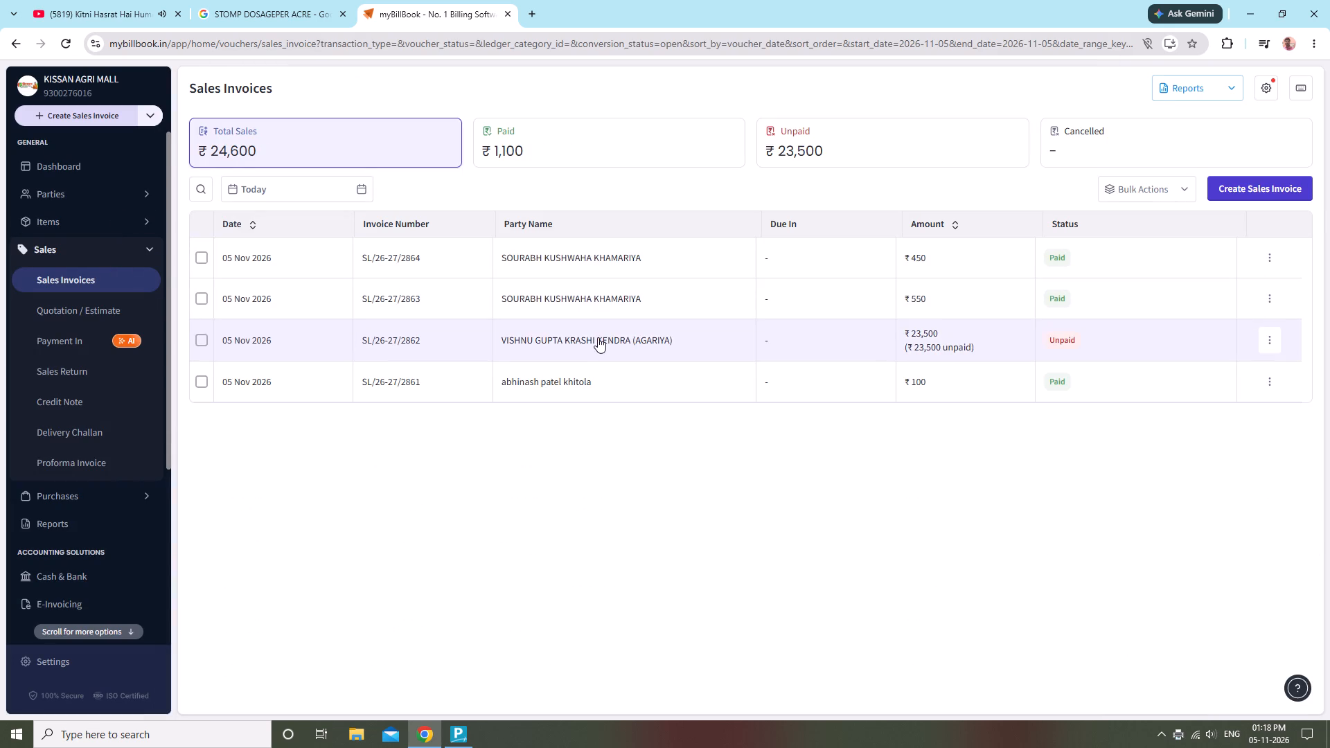
click(598, 337)
click(371, 123)
click(374, 136)
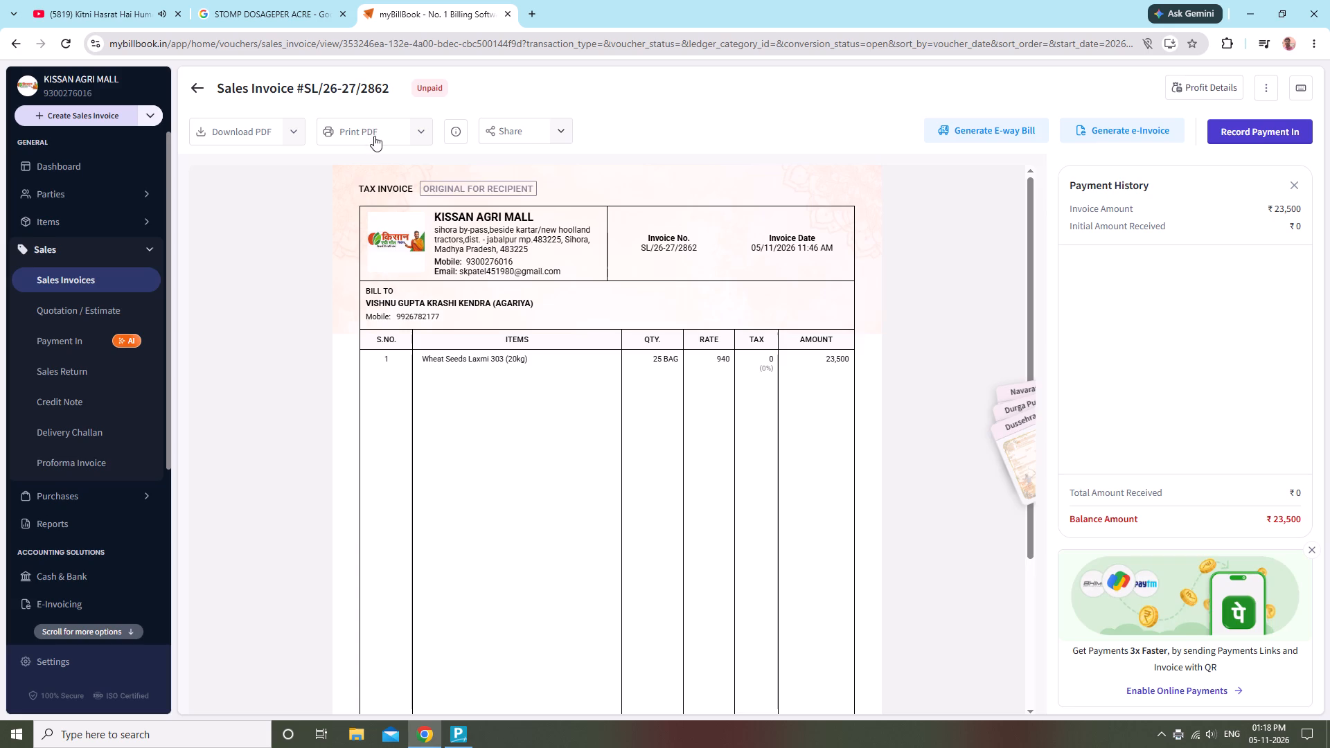
click(1043, 623)
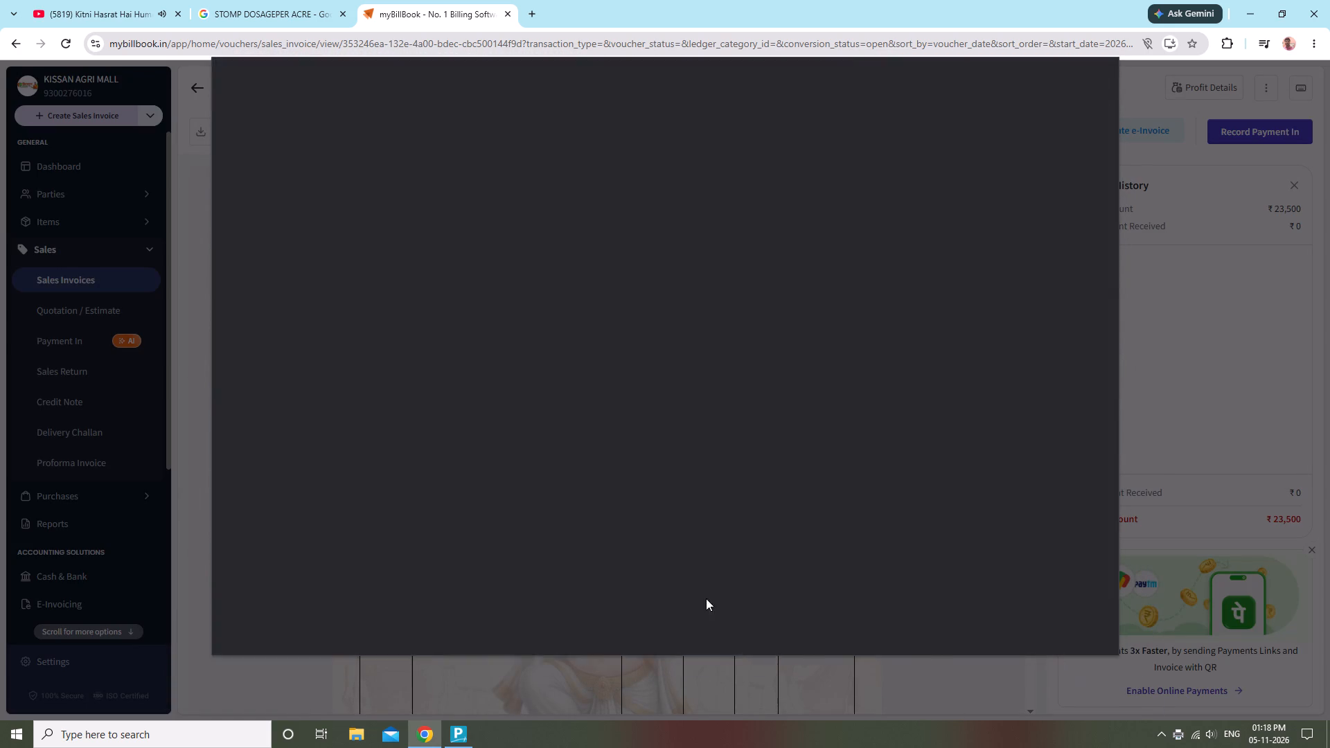
click(93, 256)
click(269, 146)
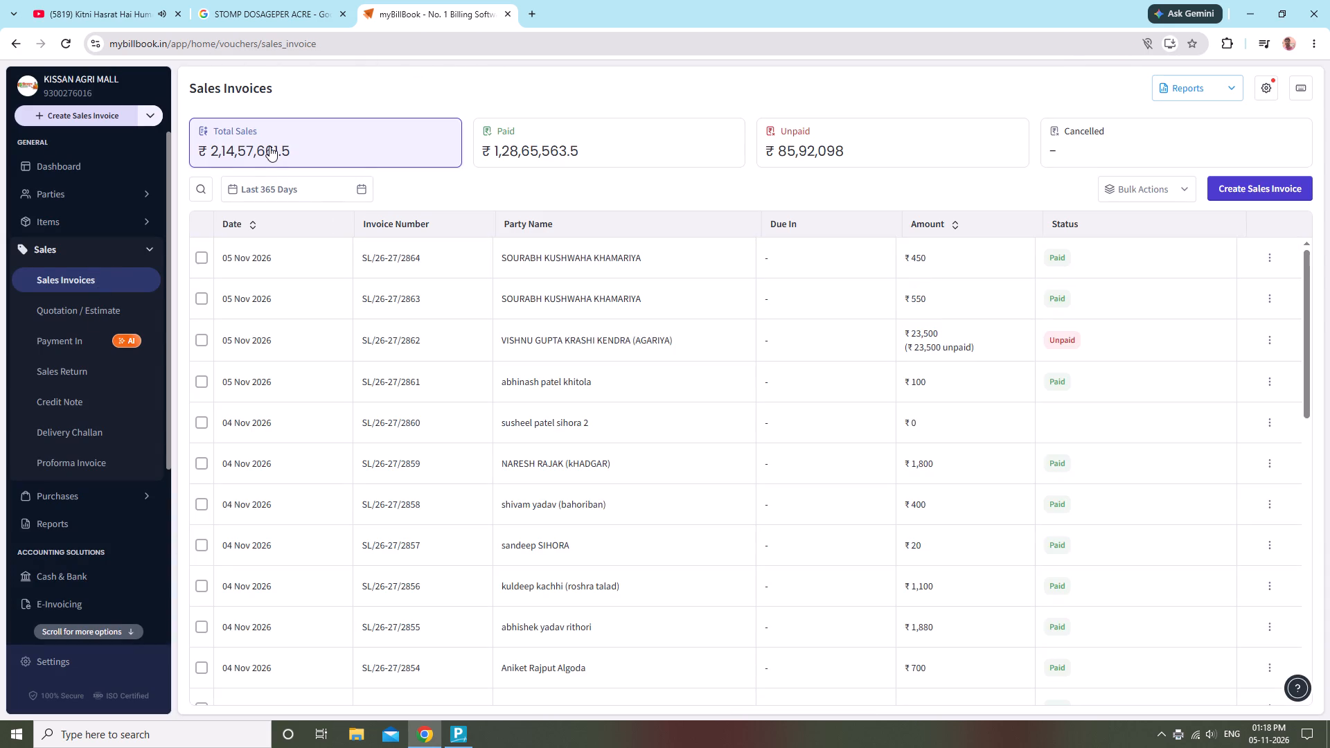
click(281, 188)
click(301, 217)
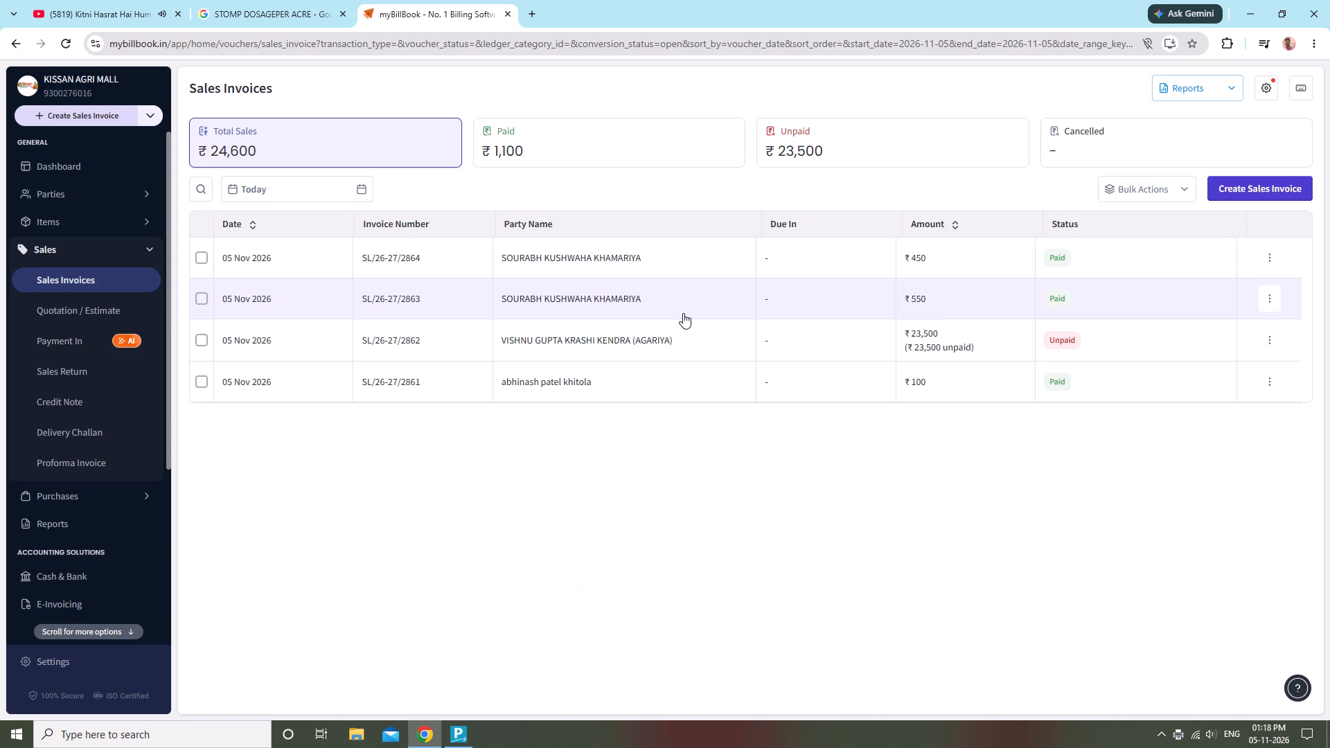
click(738, 289)
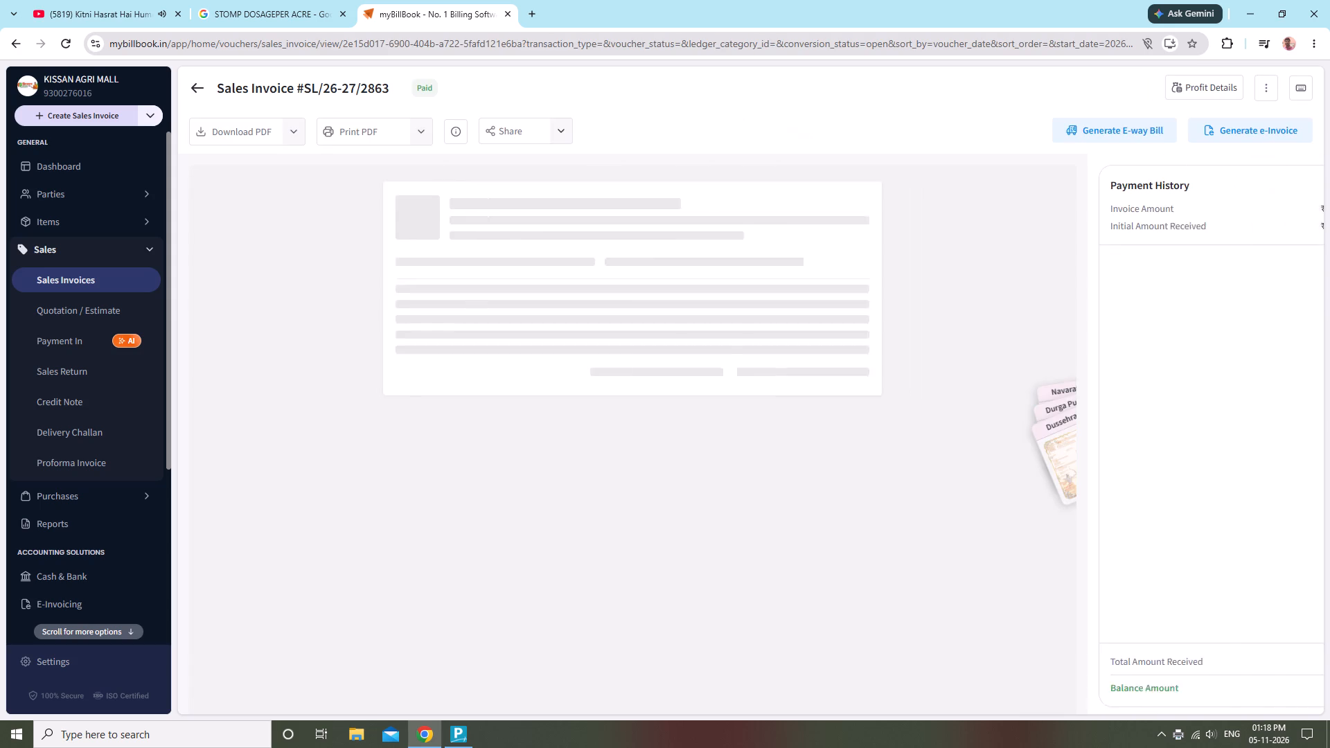
click(387, 126)
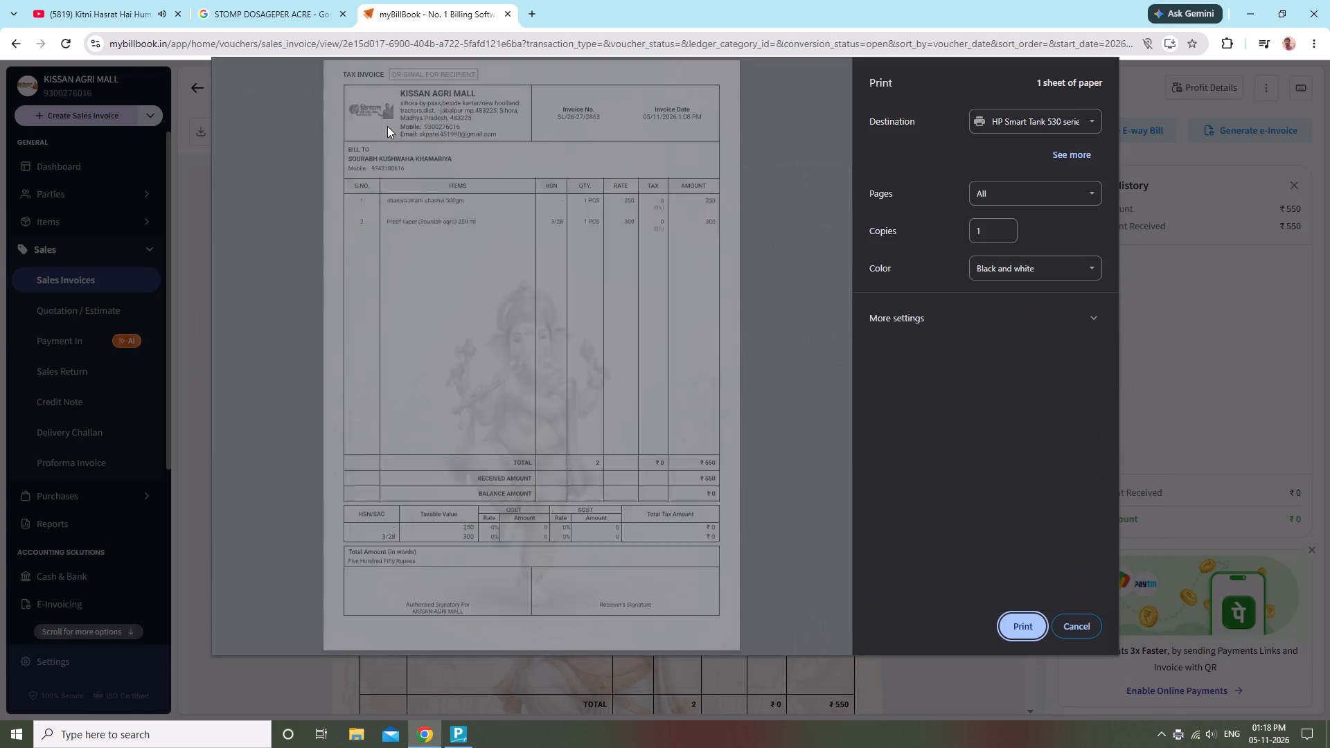
click(1023, 620)
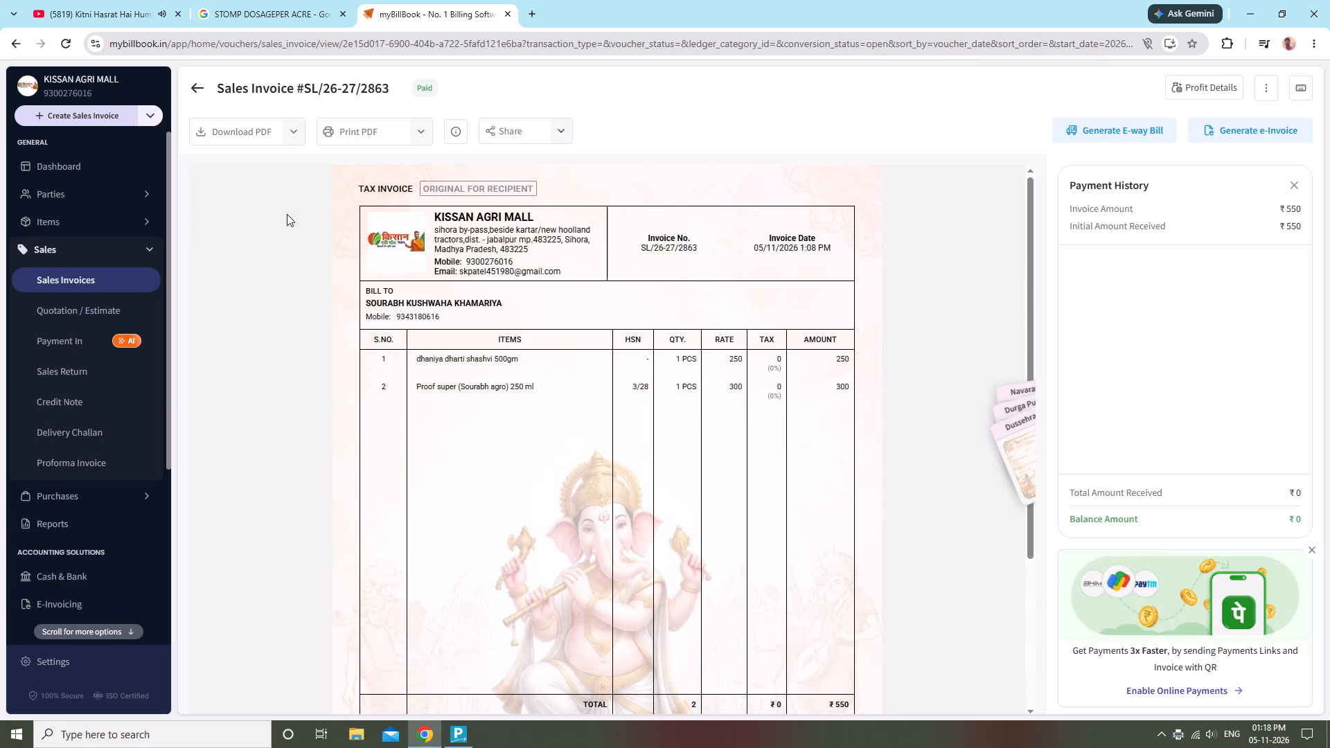
Go back to today's sales invoices and print the STOMP SUPER invoice SL/26-27/2864.
click(193, 84)
click(535, 265)
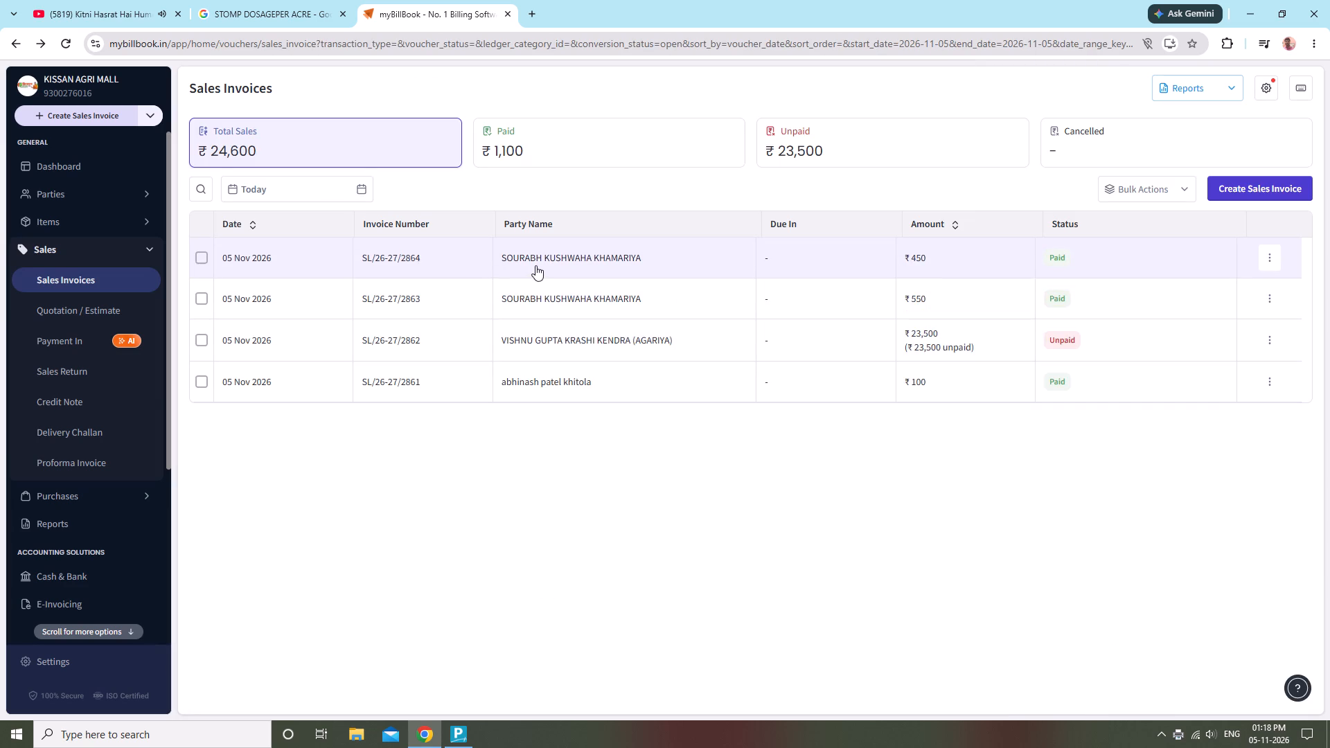
click(375, 132)
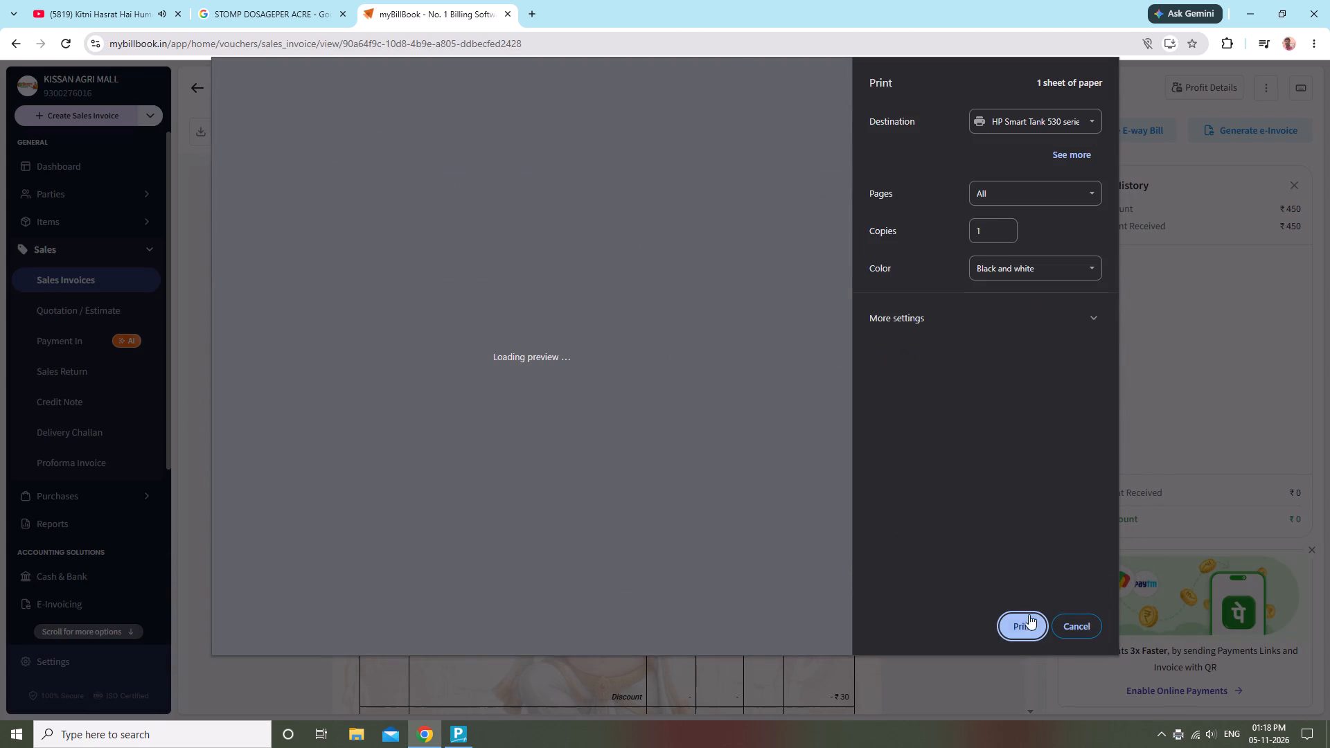
click(1013, 625)
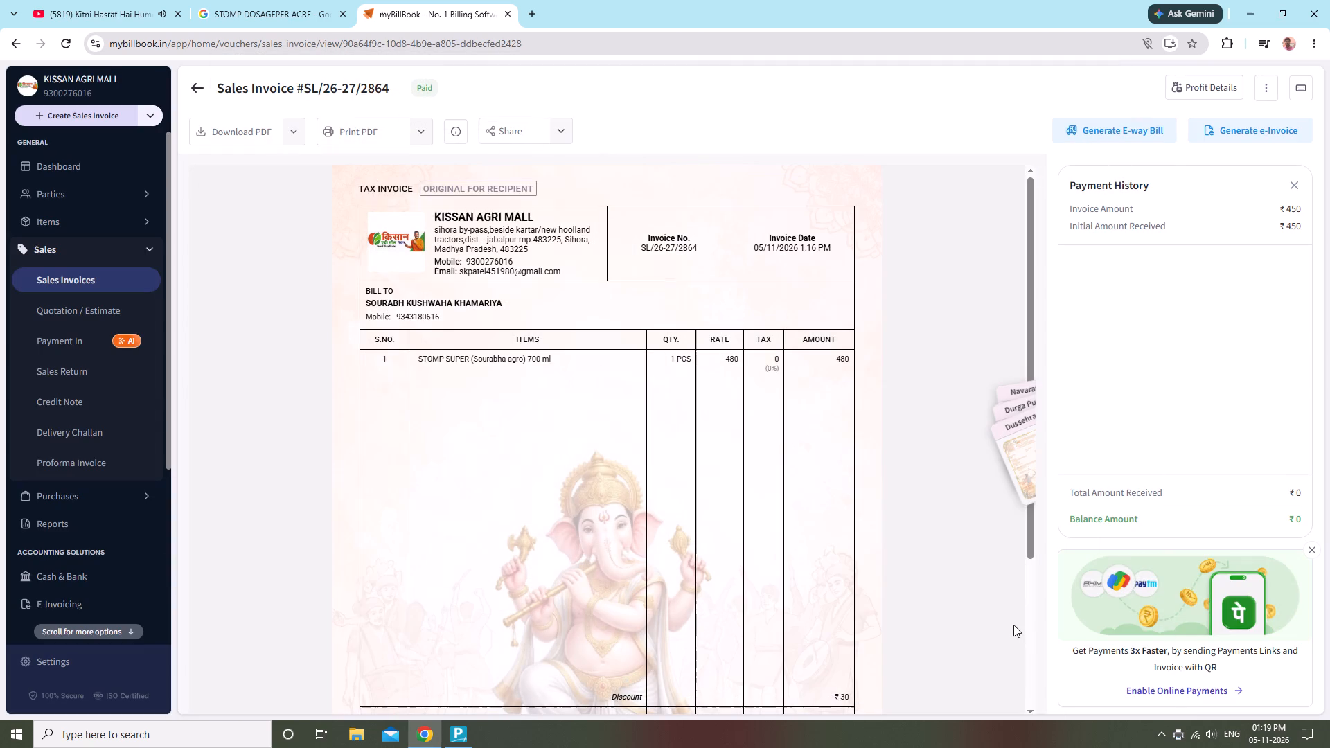
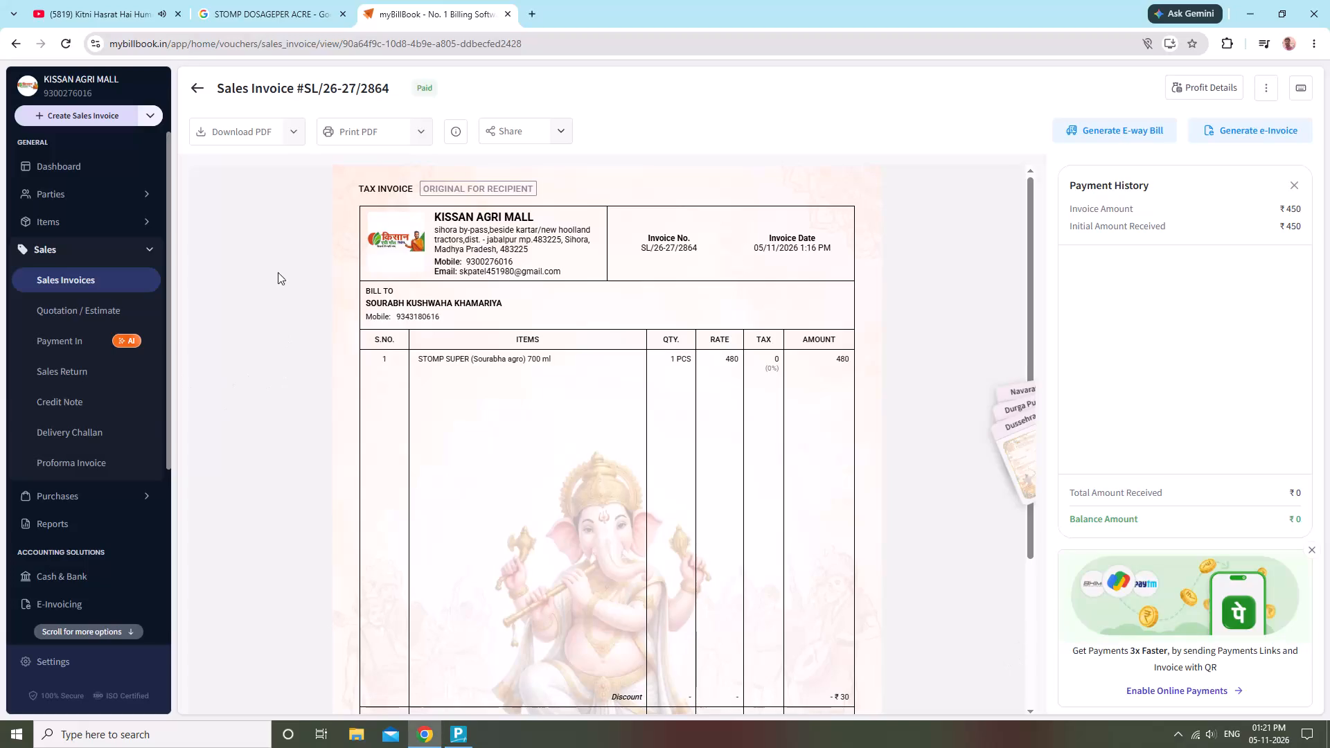
Check the contents of today's sales invoices SL/26-27/2864 and SL/26-27/2863, ending back at today's invoice list.
click(193, 80)
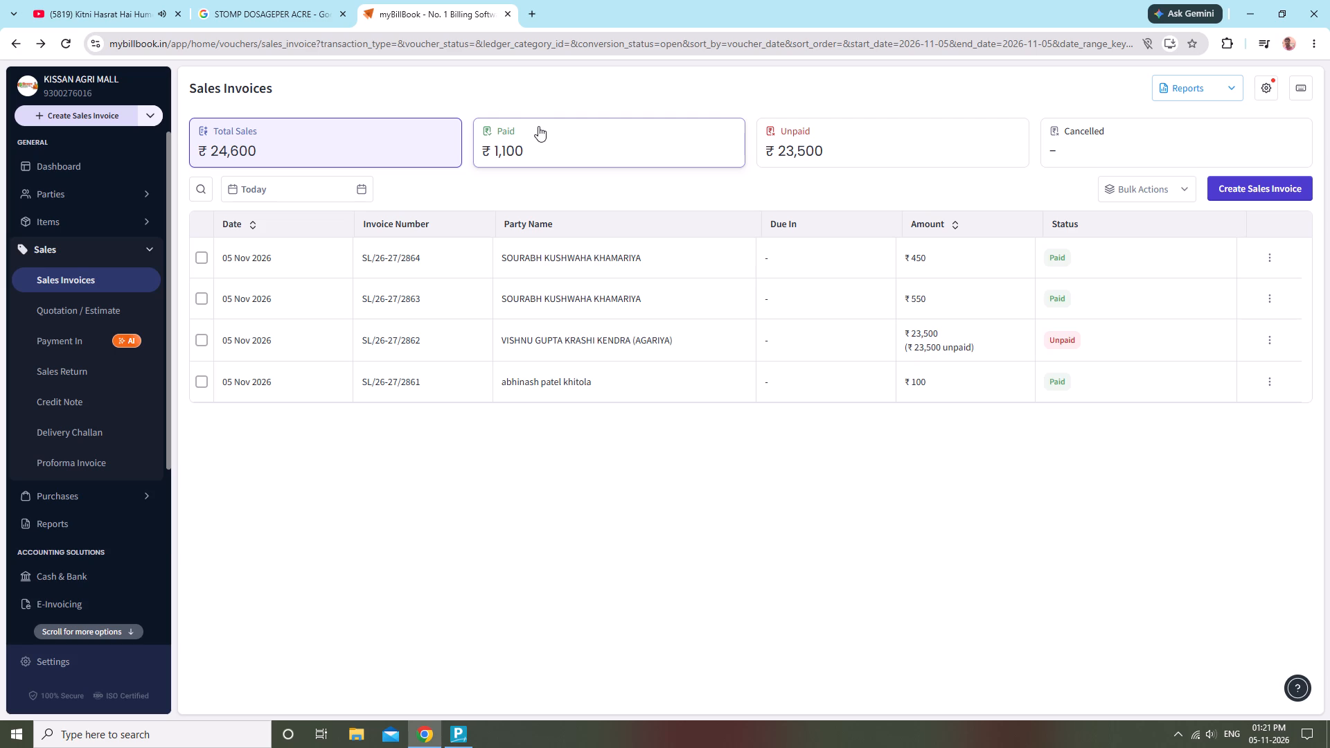
click(997, 274)
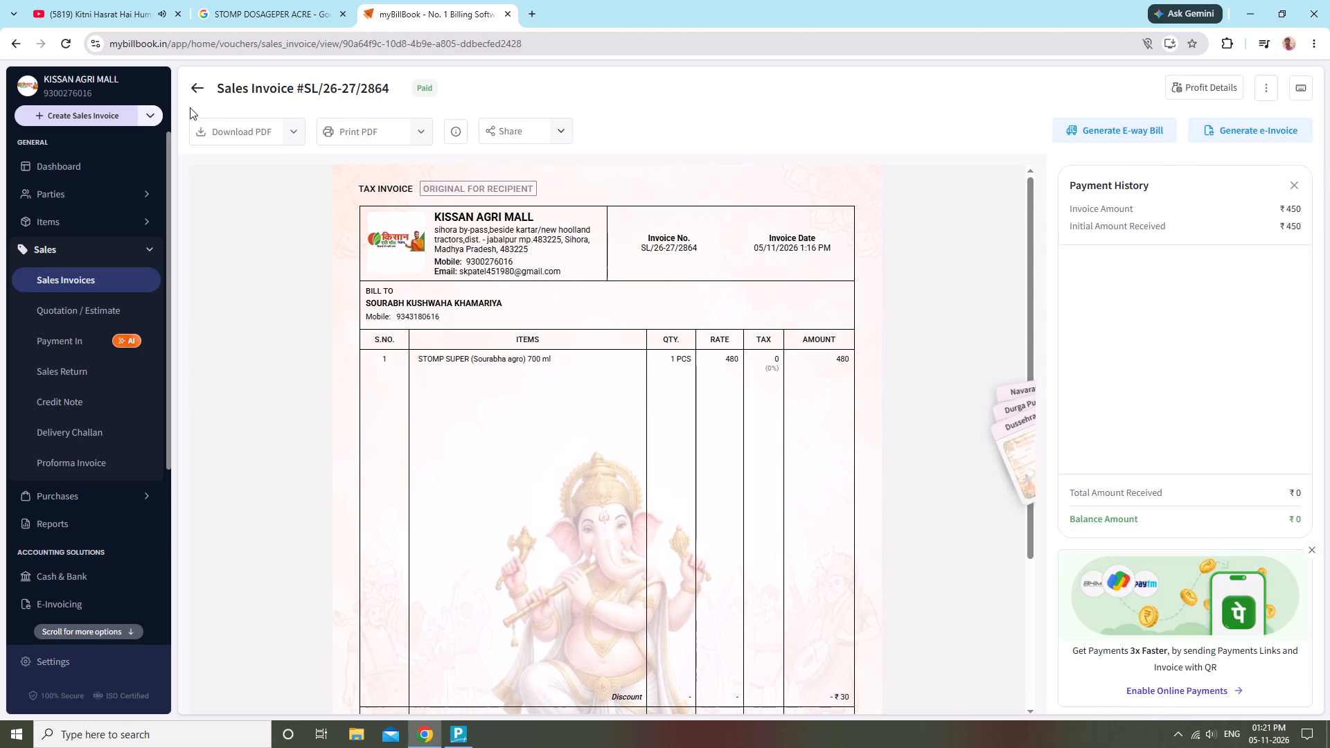
click(202, 84)
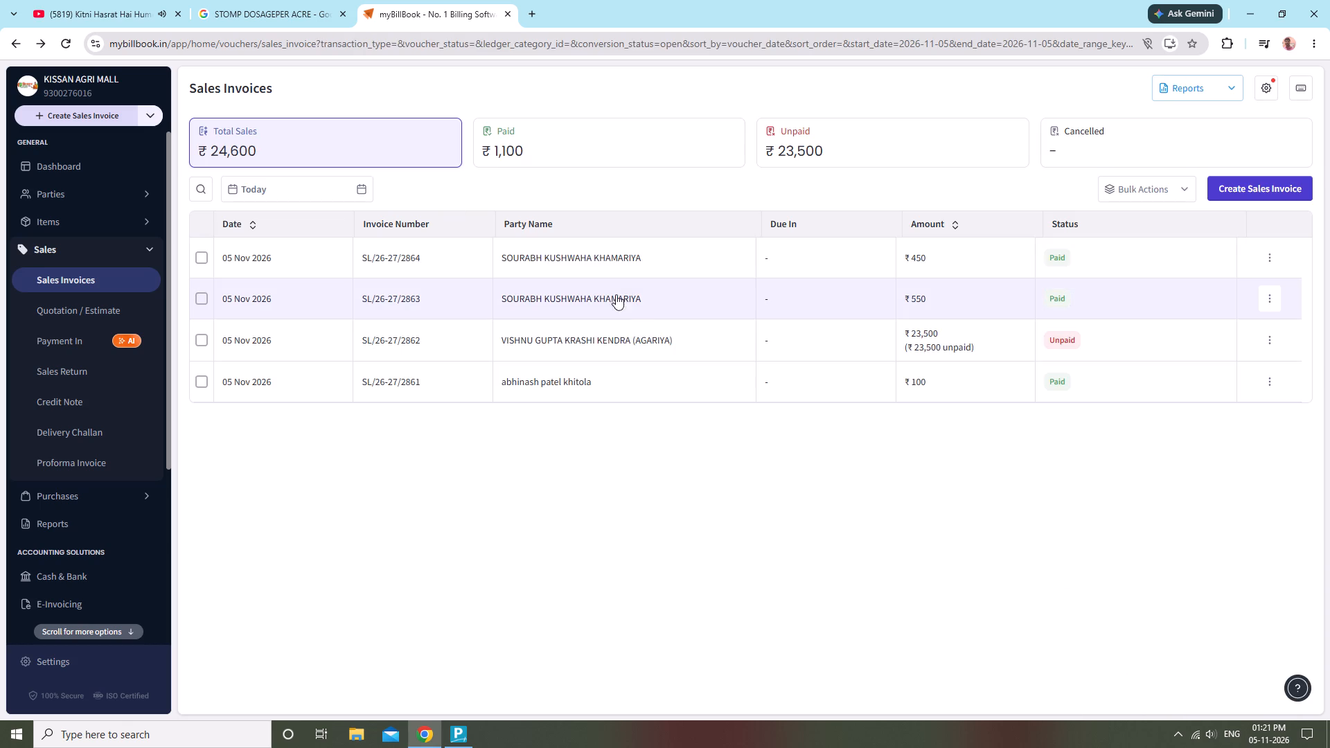
click(647, 307)
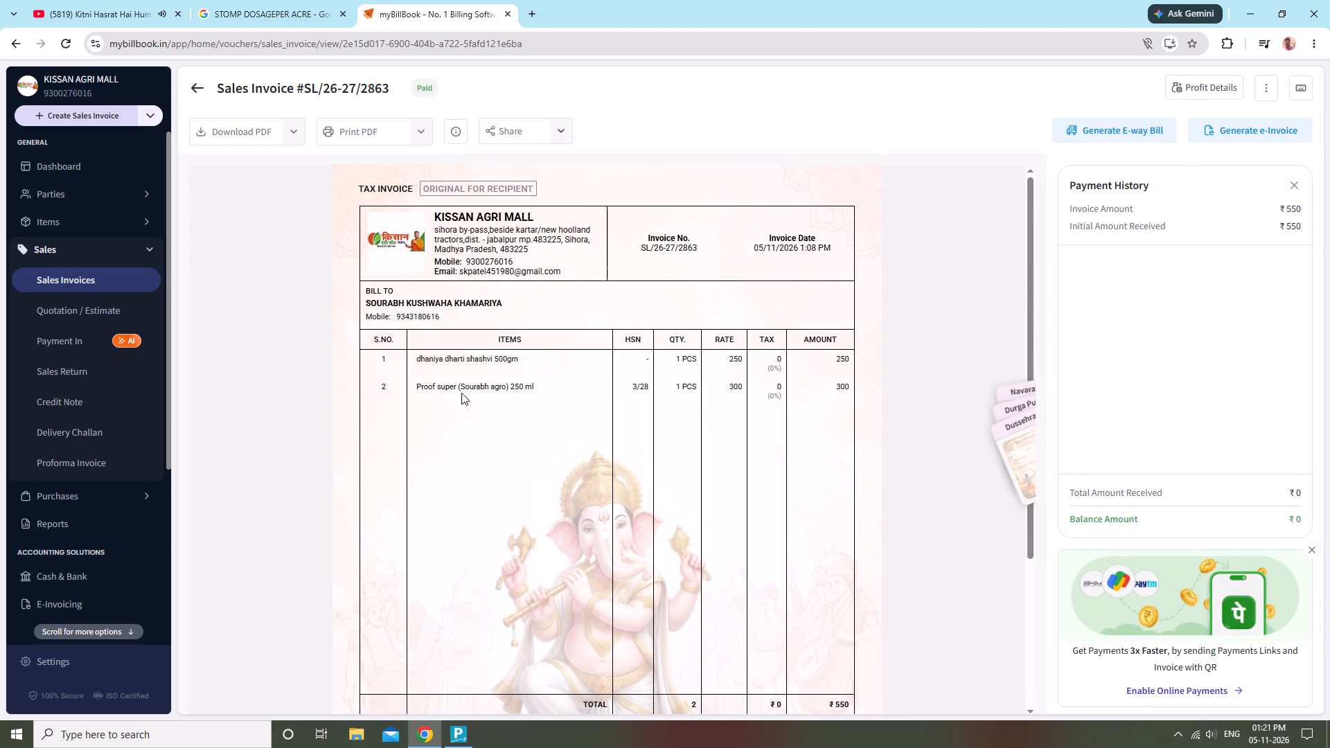
click(191, 85)
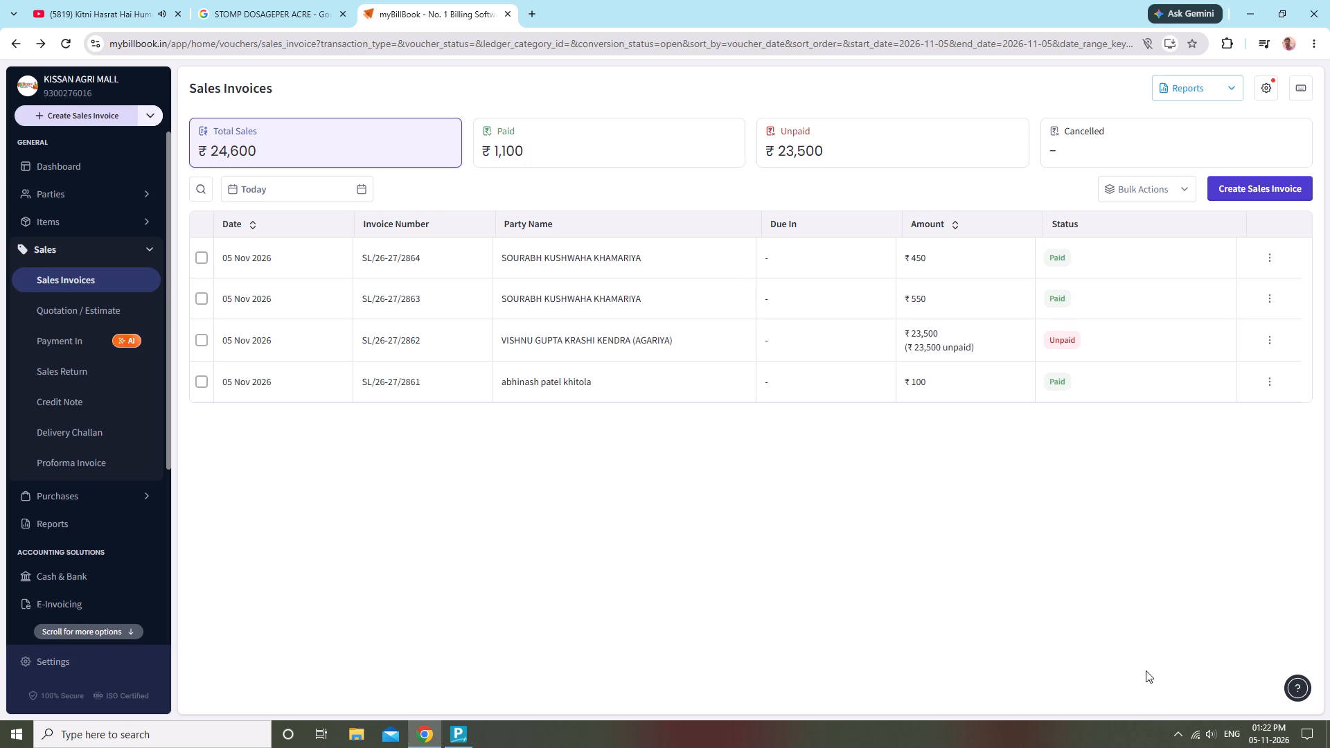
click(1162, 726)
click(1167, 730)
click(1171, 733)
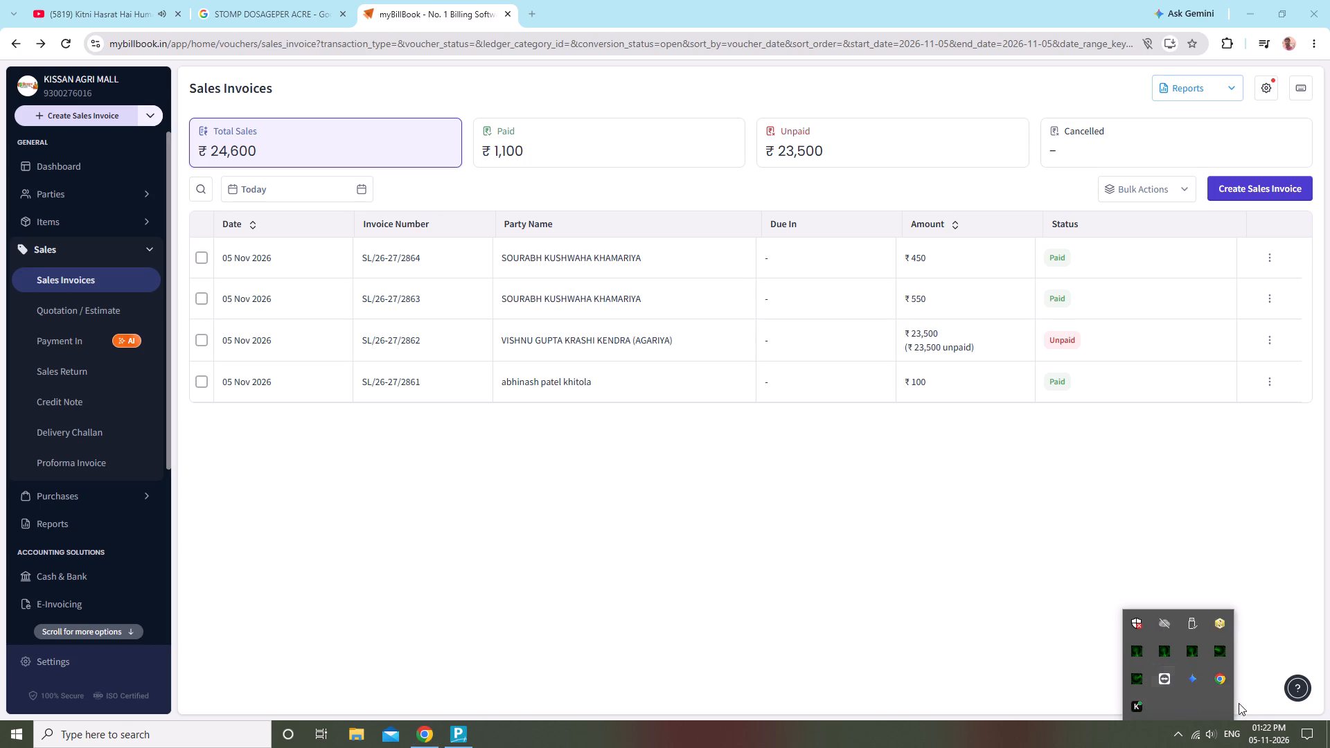
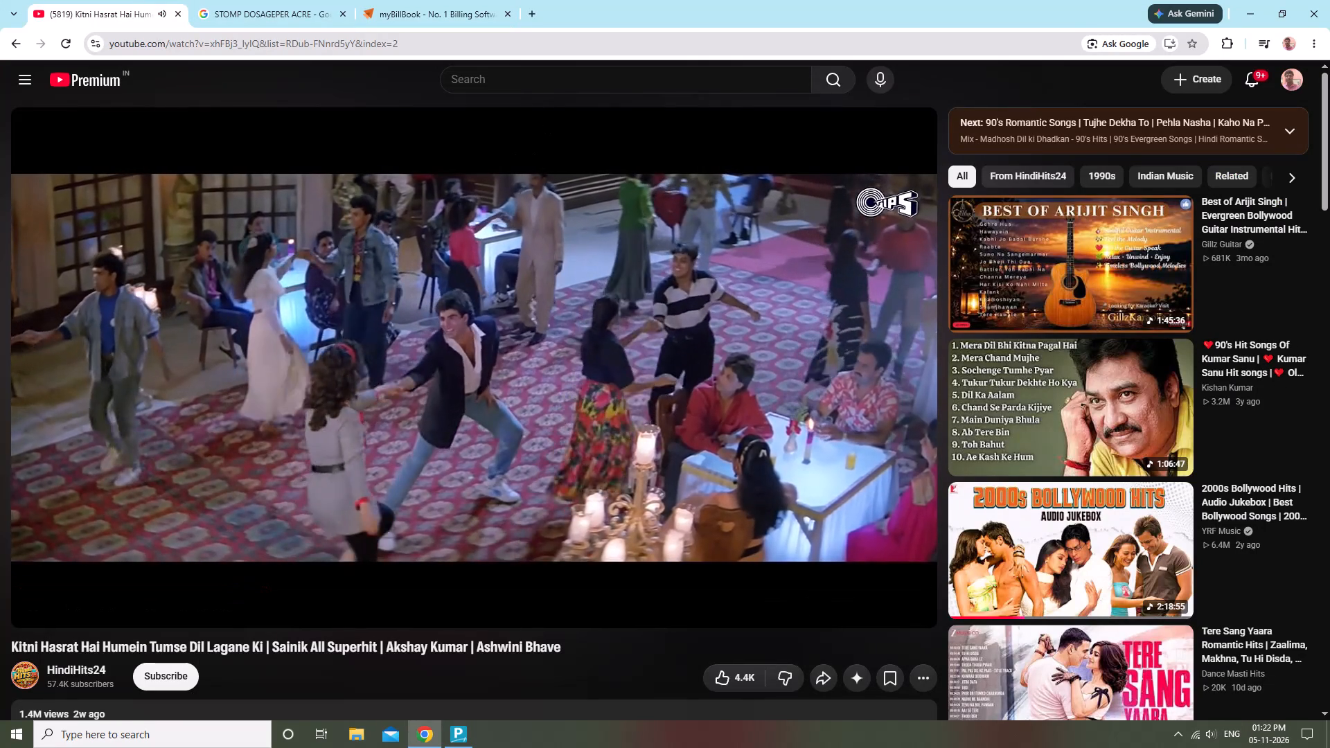
Switch to YouTube's home feed and close the mini-player of the song that is playing.
click(91, 65)
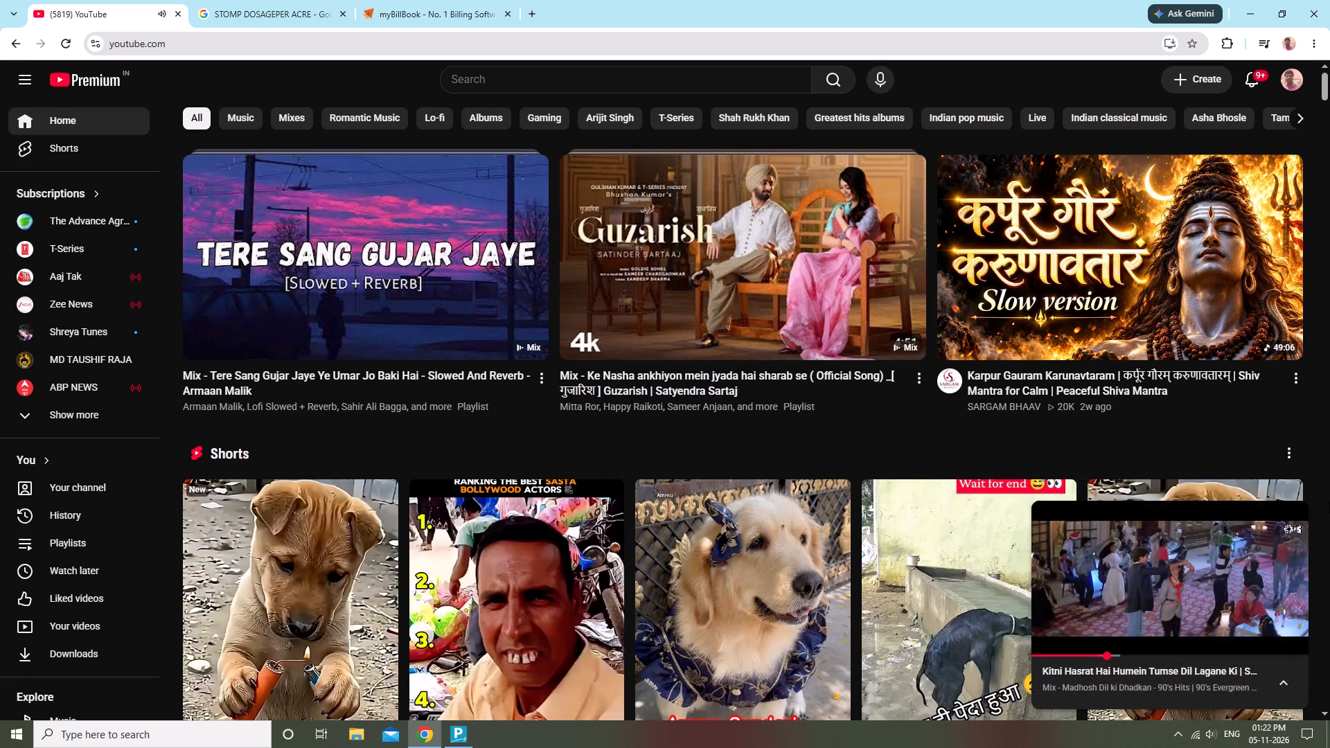
click(1293, 513)
Browse the home feed for music and play the Hindi "90s Sadabahar Gaane" song collection.
scroll(1155, 512, down, 4)
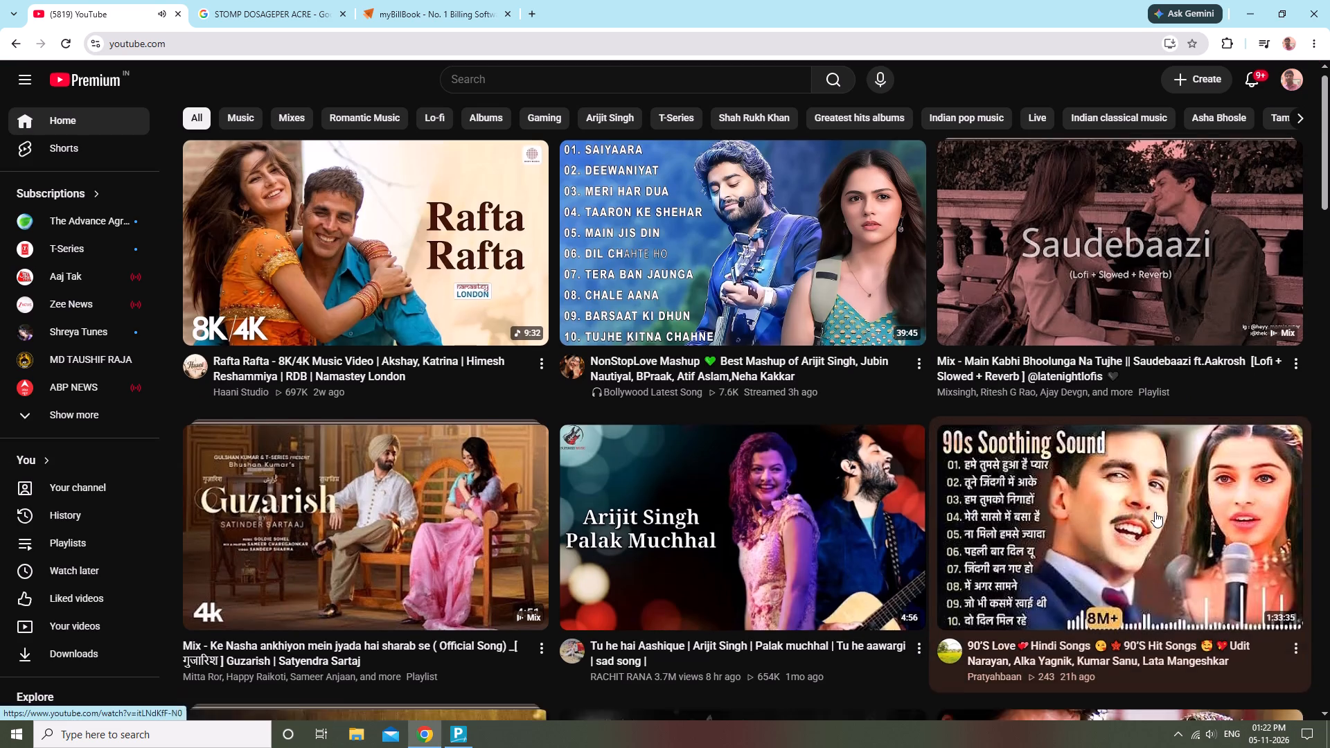
scroll(1142, 470, down, 15)
scroll(1090, 452, up, 6)
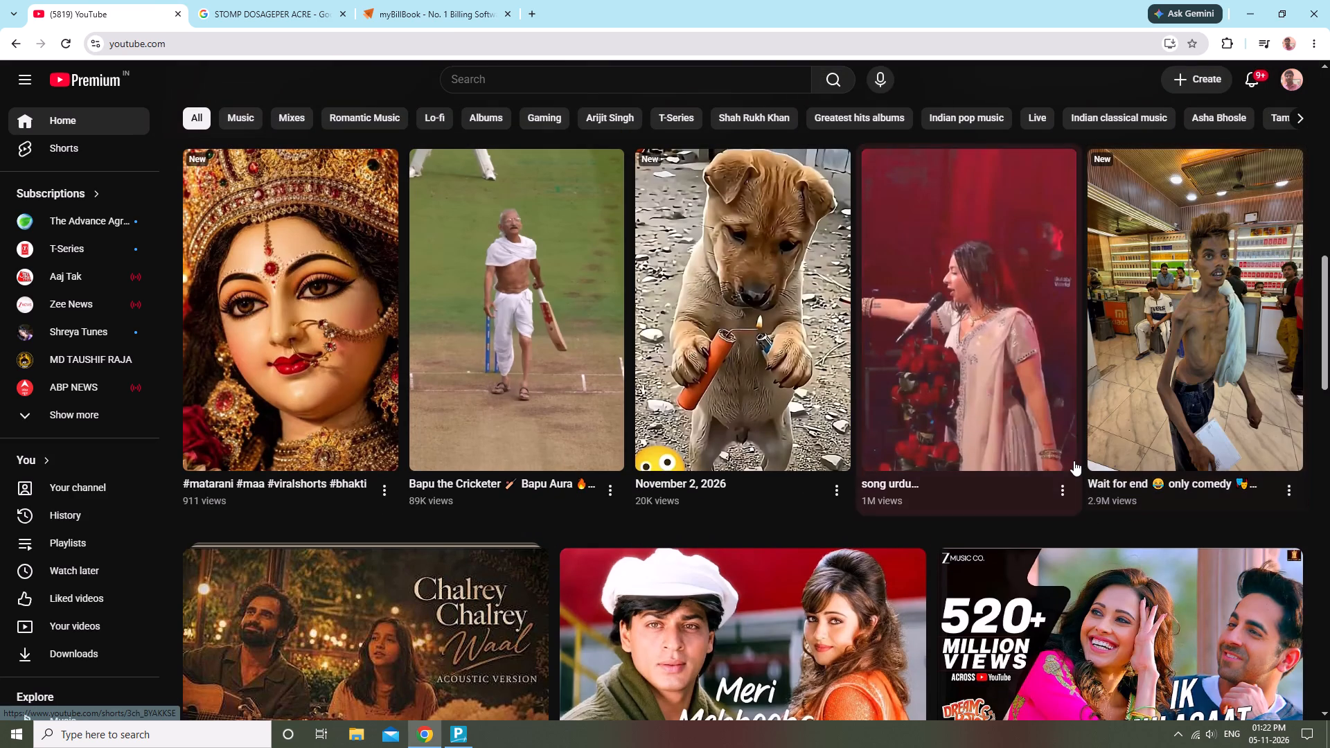
scroll(1329, 421, down, 7)
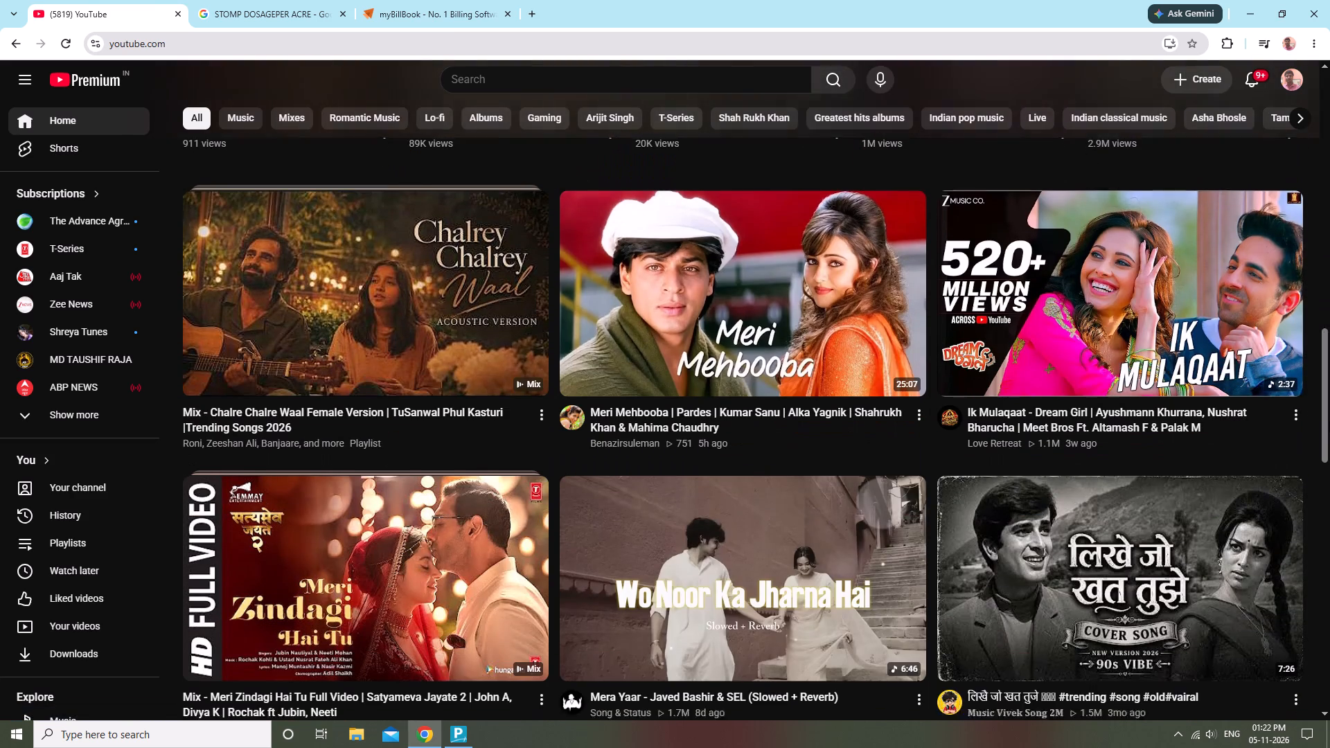
scroll(1329, 420, down, 10)
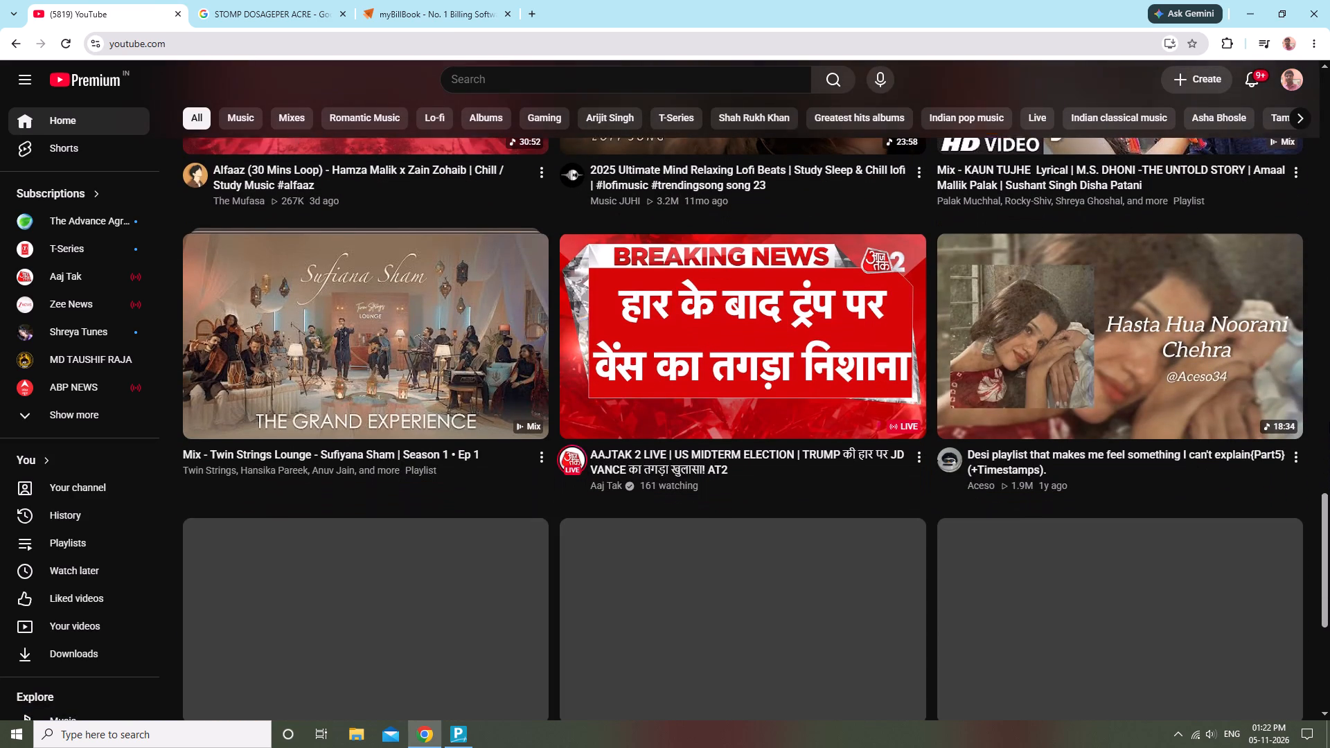
scroll(1319, 431, down, 5)
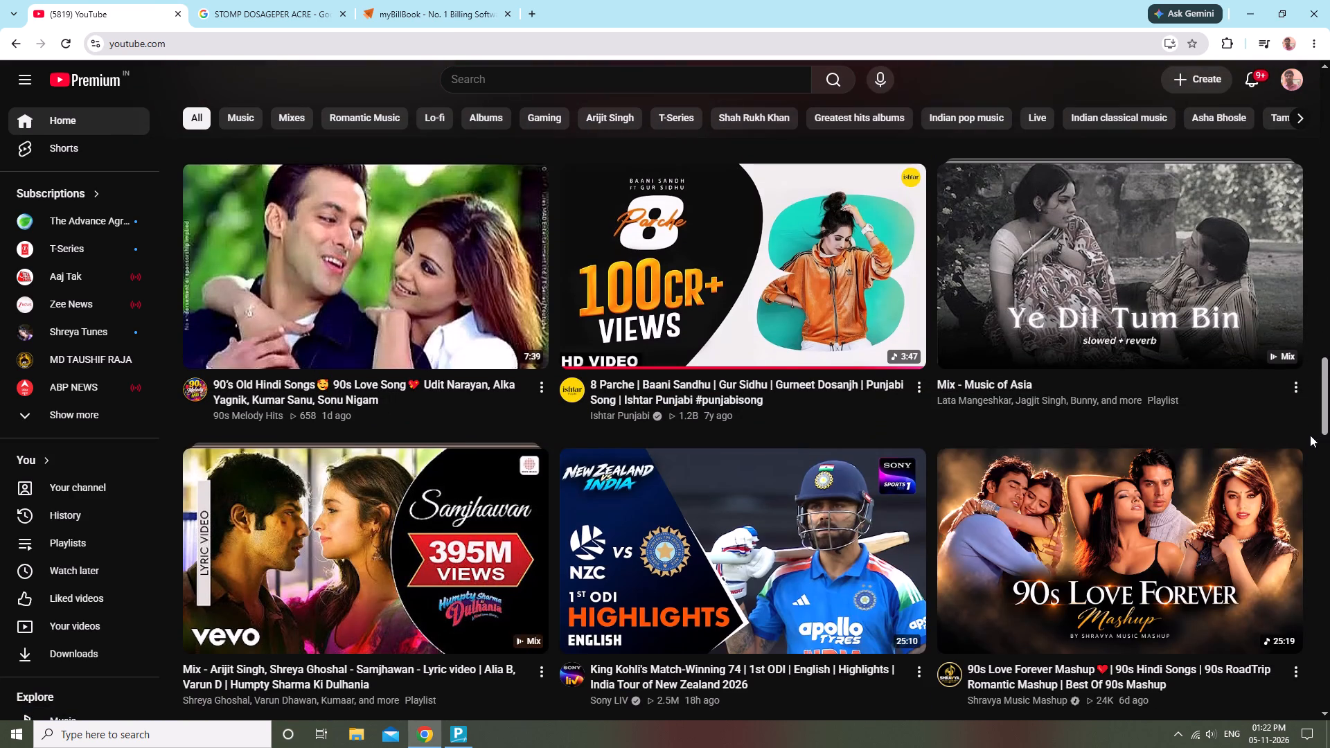
scroll(1294, 442, down, 8)
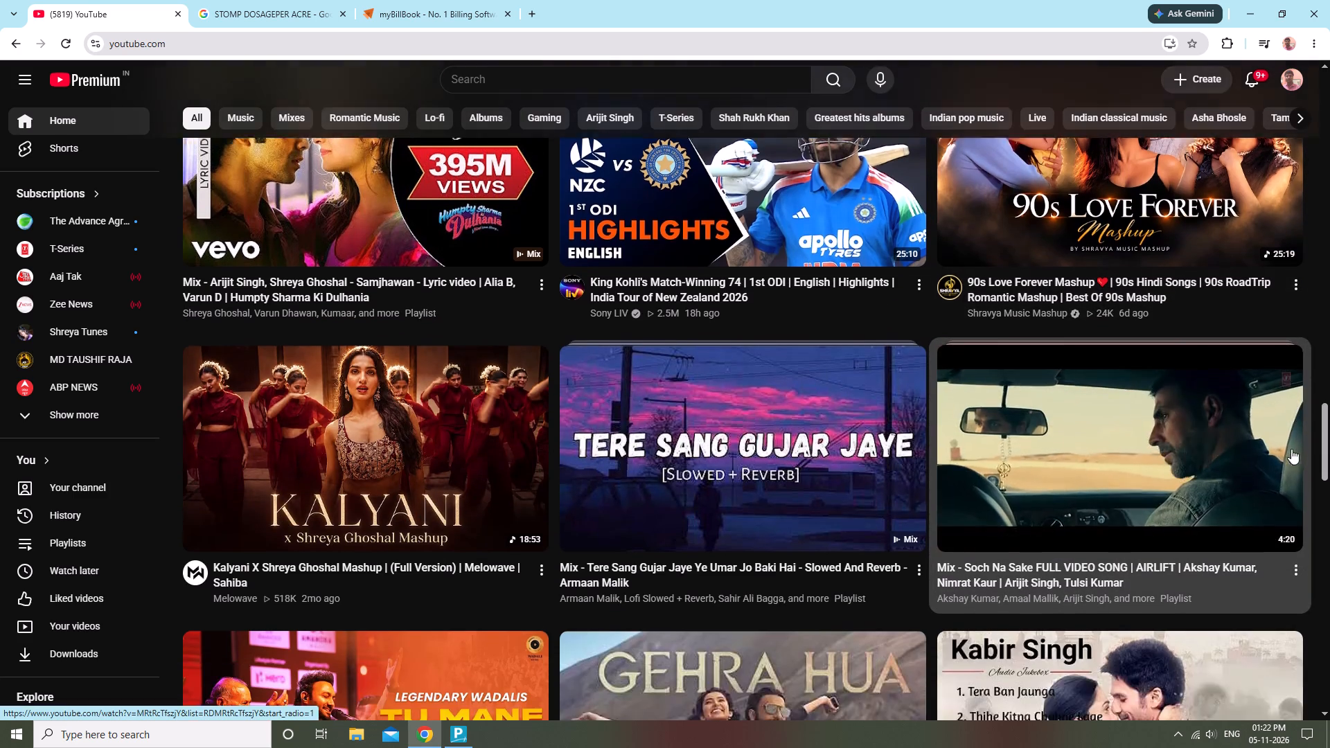
scroll(1291, 449, down, 7)
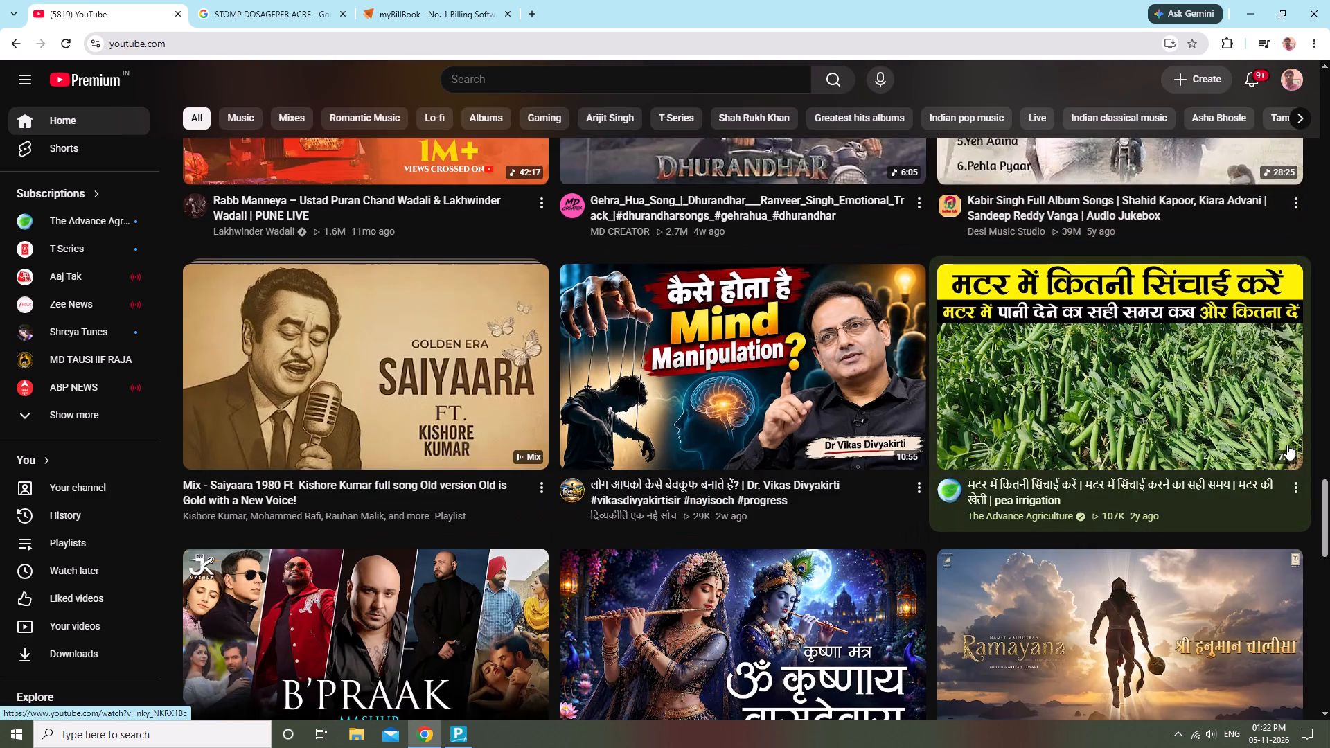
scroll(1287, 445, down, 11)
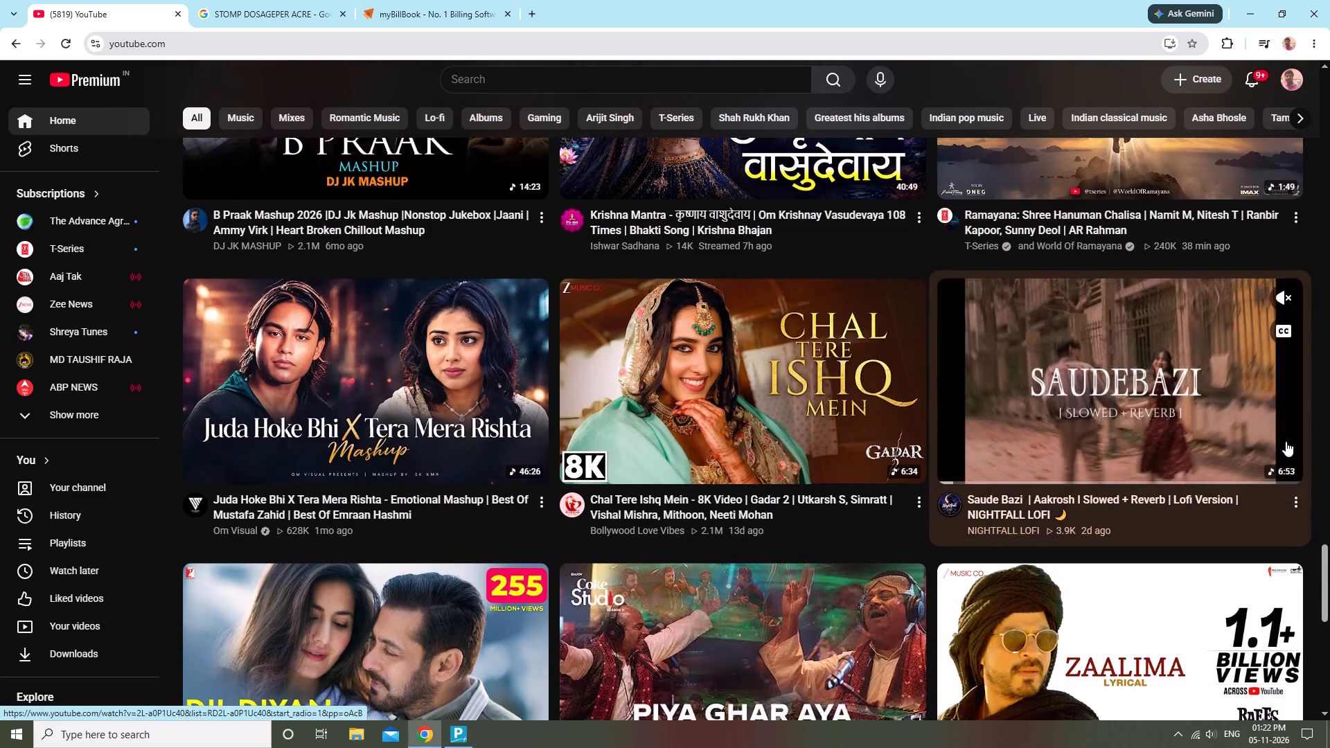
scroll(1286, 441, down, 7)
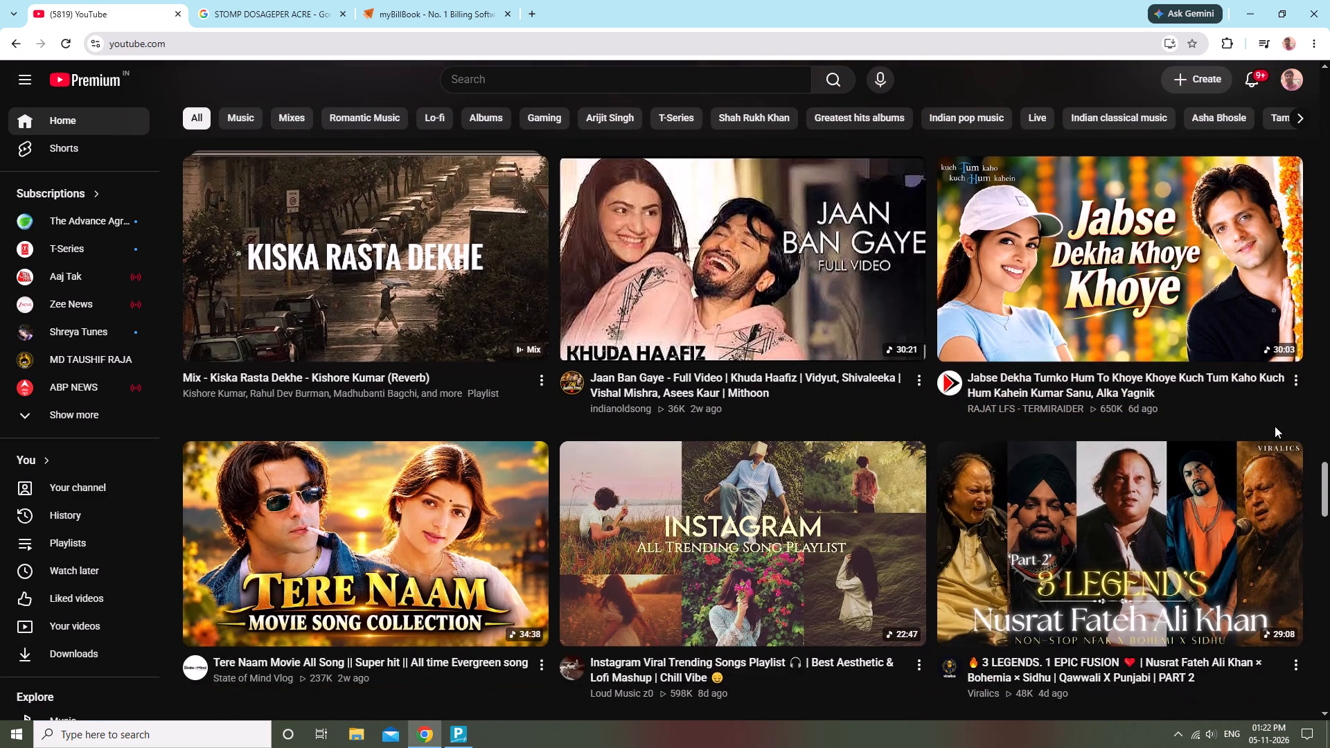
scroll(539, 411, down, 9)
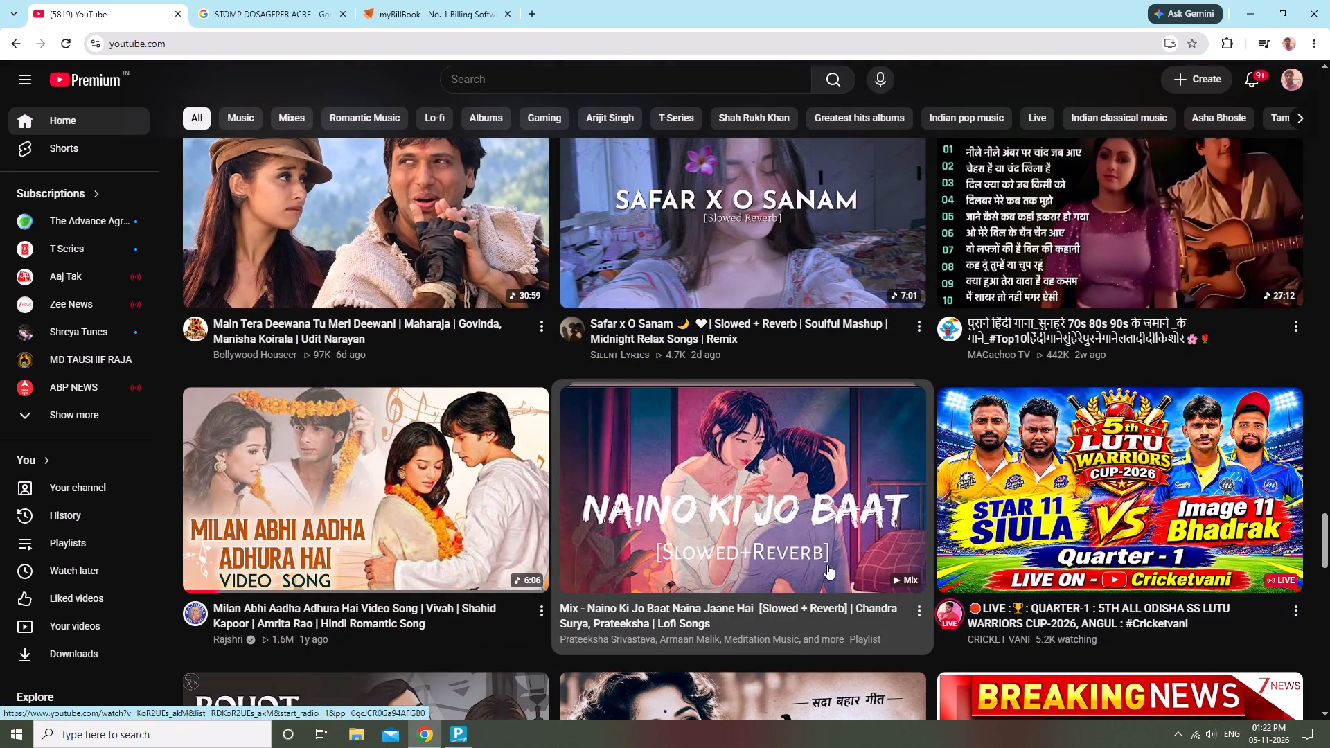
scroll(842, 478, down, 6)
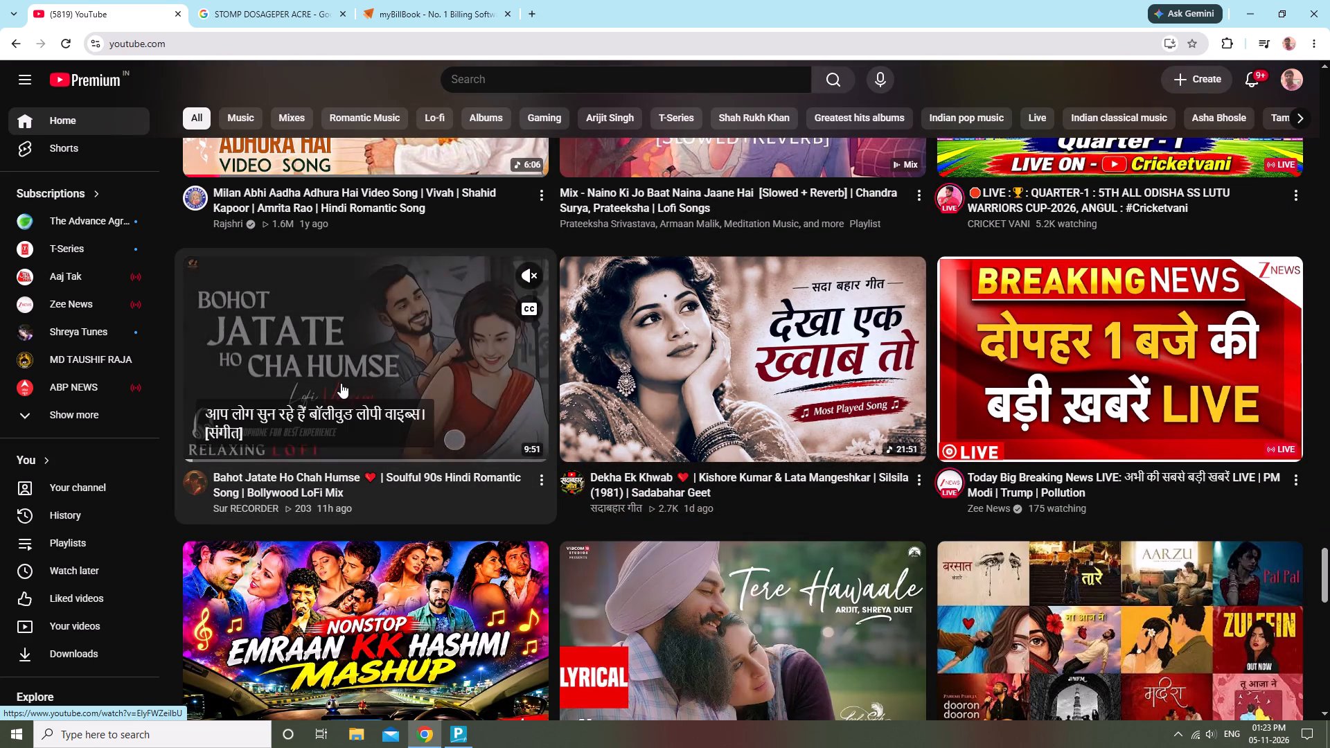
click(538, 304)
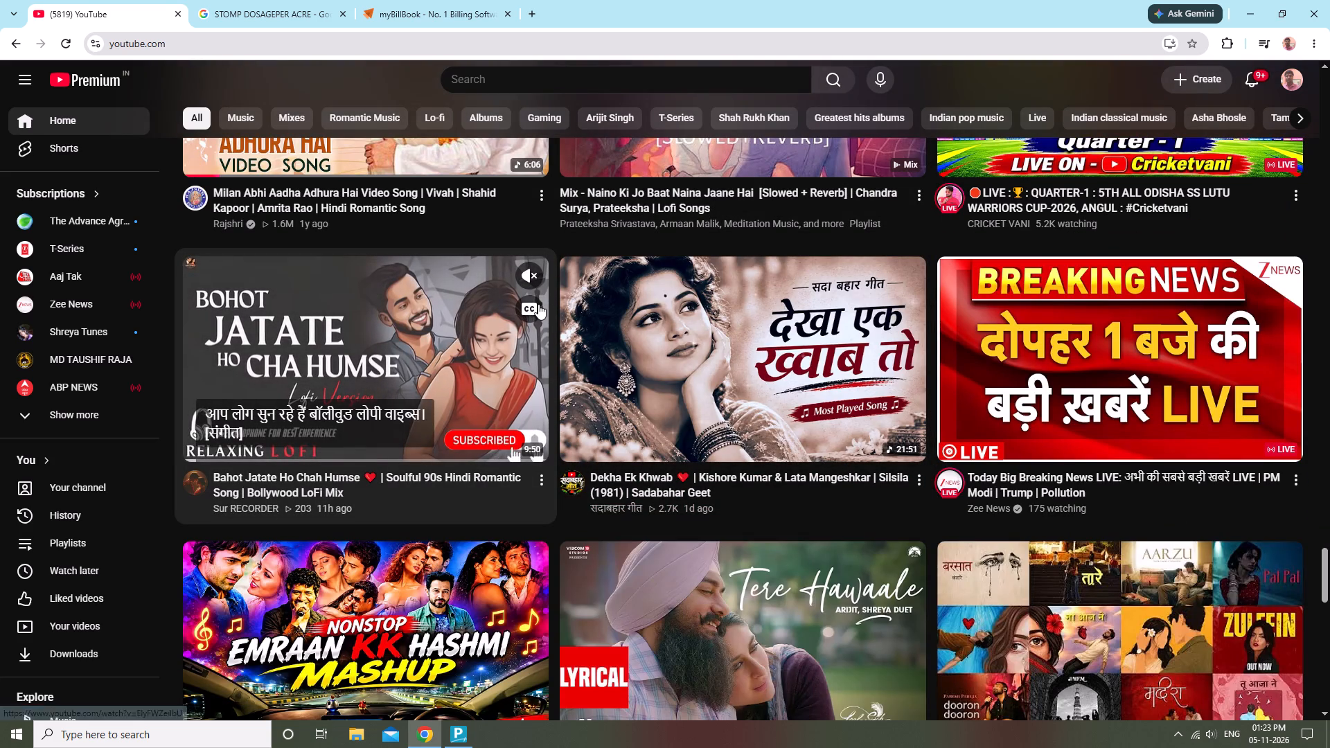
scroll(1254, 459, down, 7)
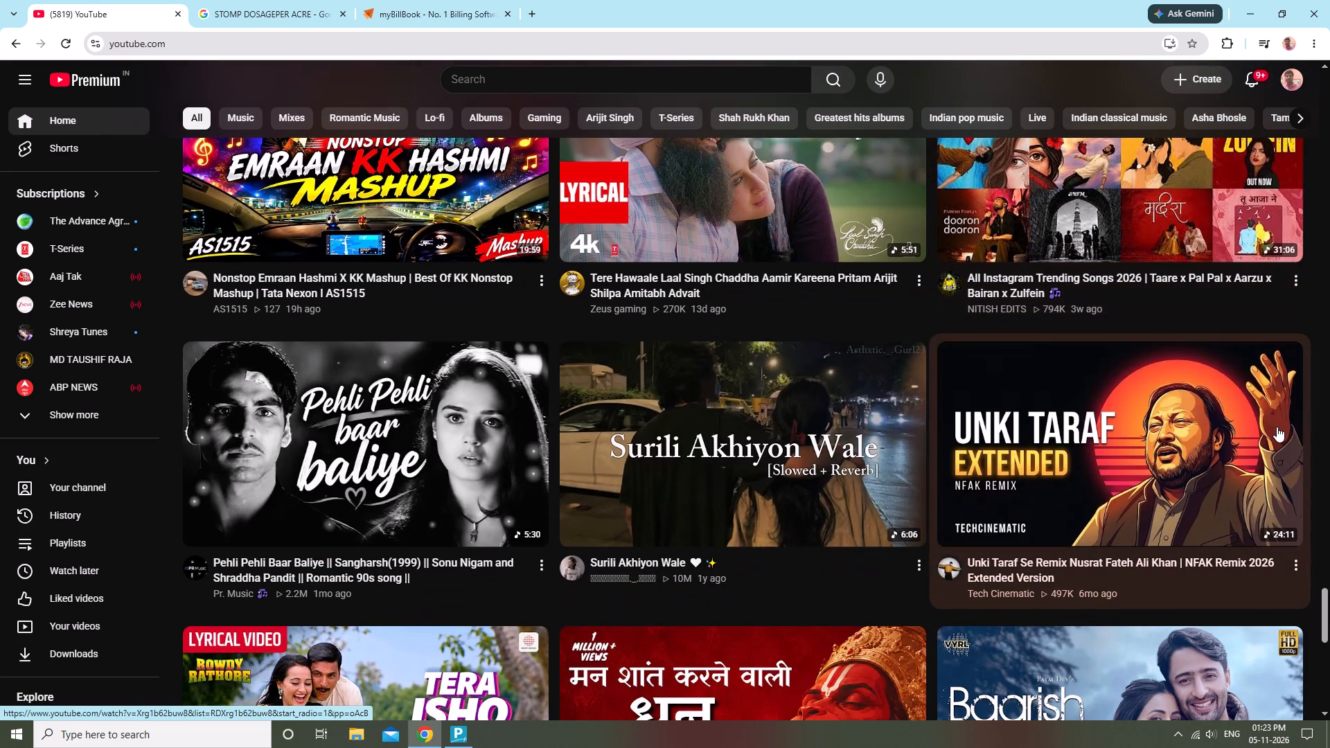
scroll(1277, 427, down, 6)
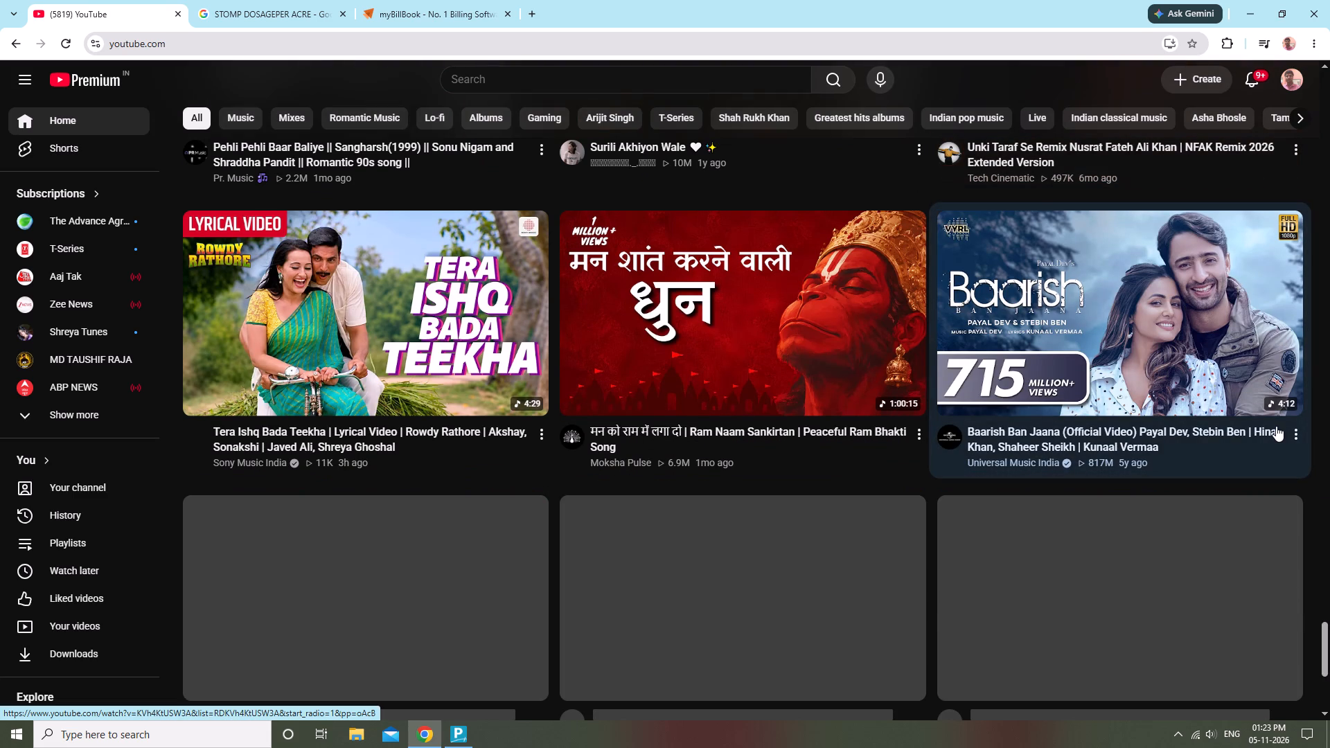
scroll(1276, 426, down, 5)
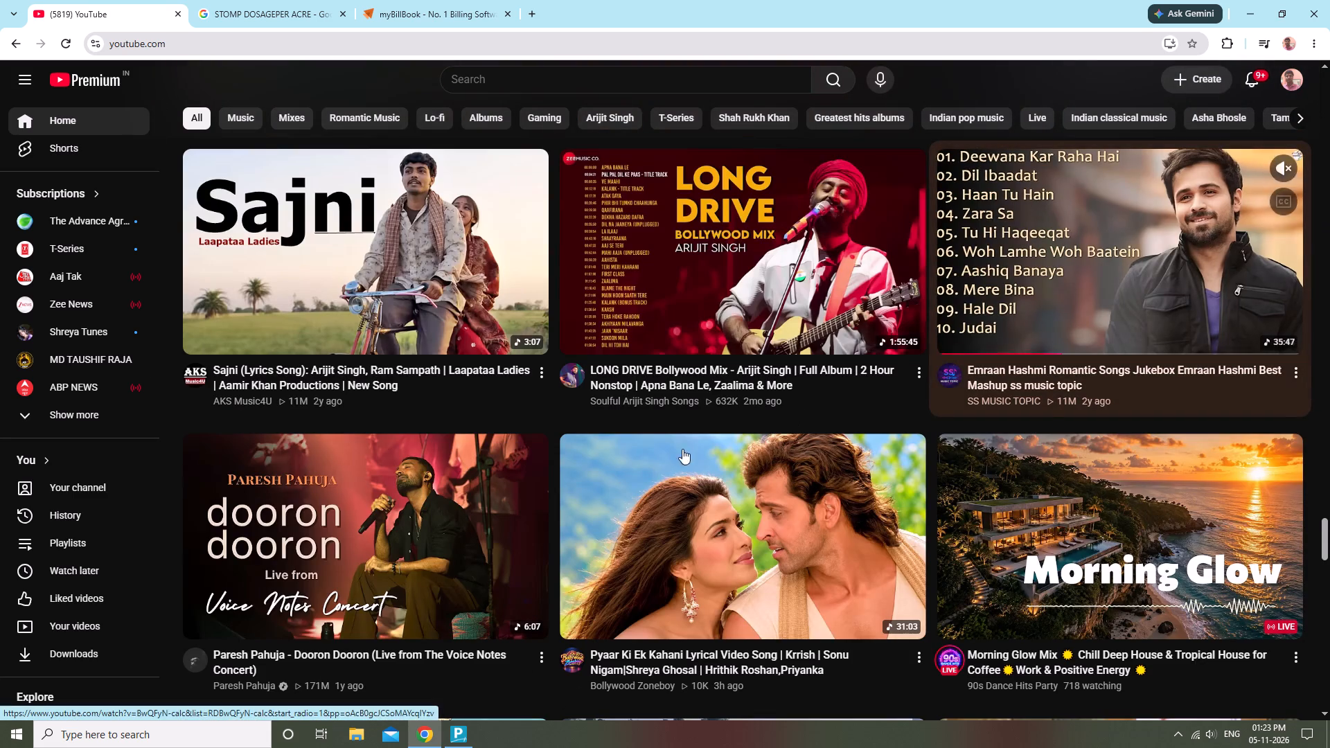
scroll(603, 481, down, 3)
scroll(1127, 440, down, 6)
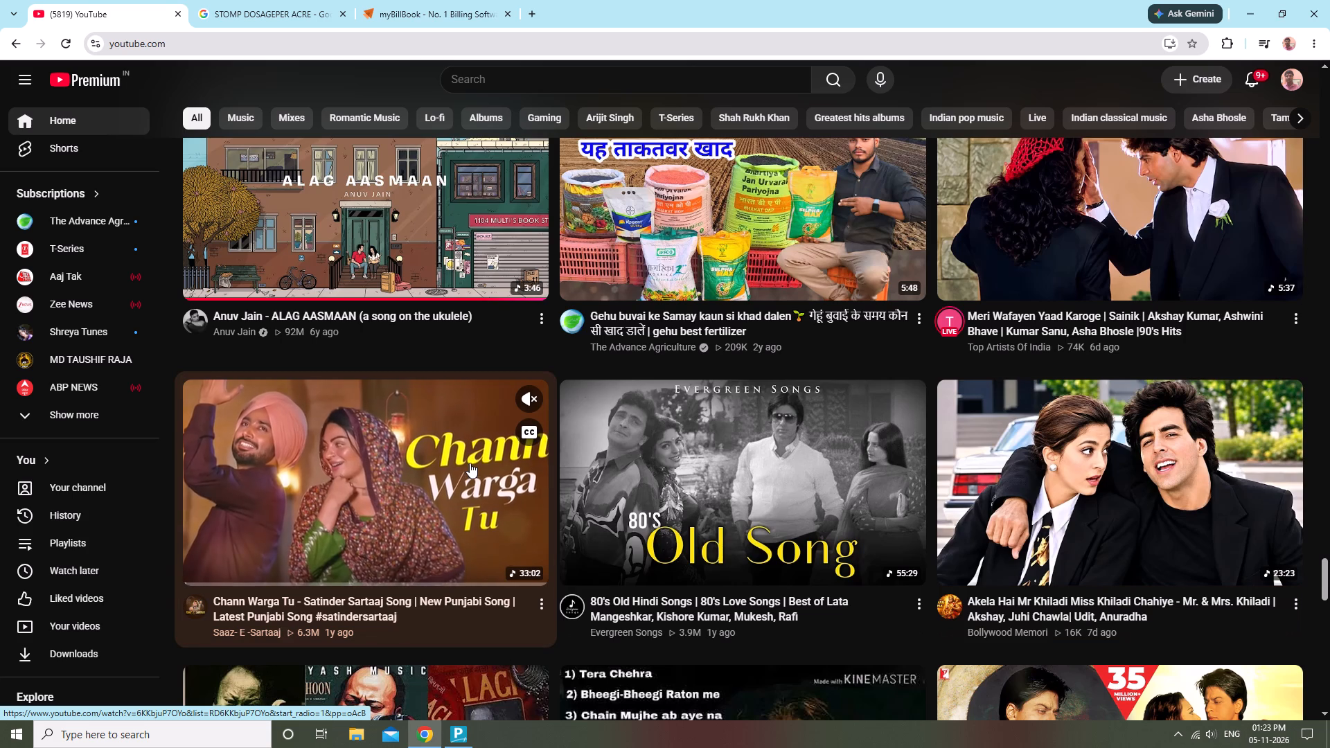
scroll(470, 463, down, 2)
click(530, 296)
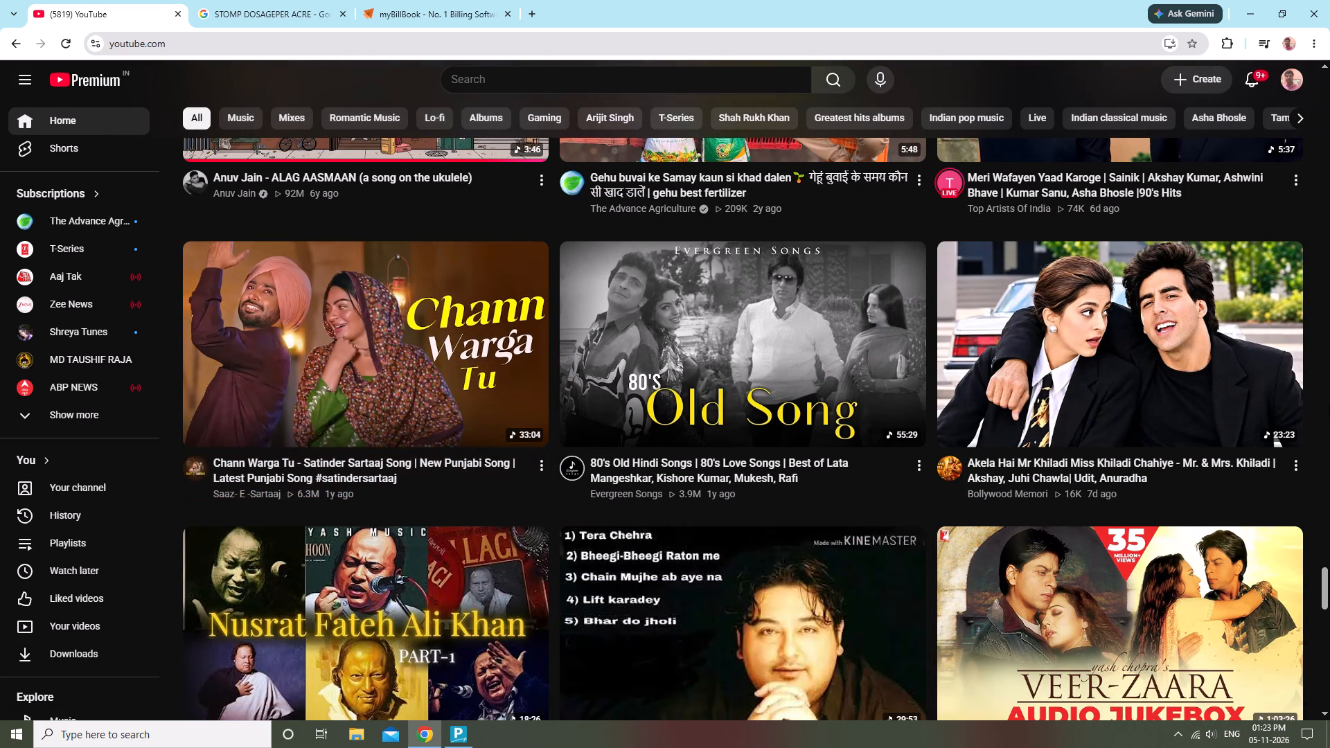
scroll(1329, 406, down, 3)
scroll(1329, 405, up, 1)
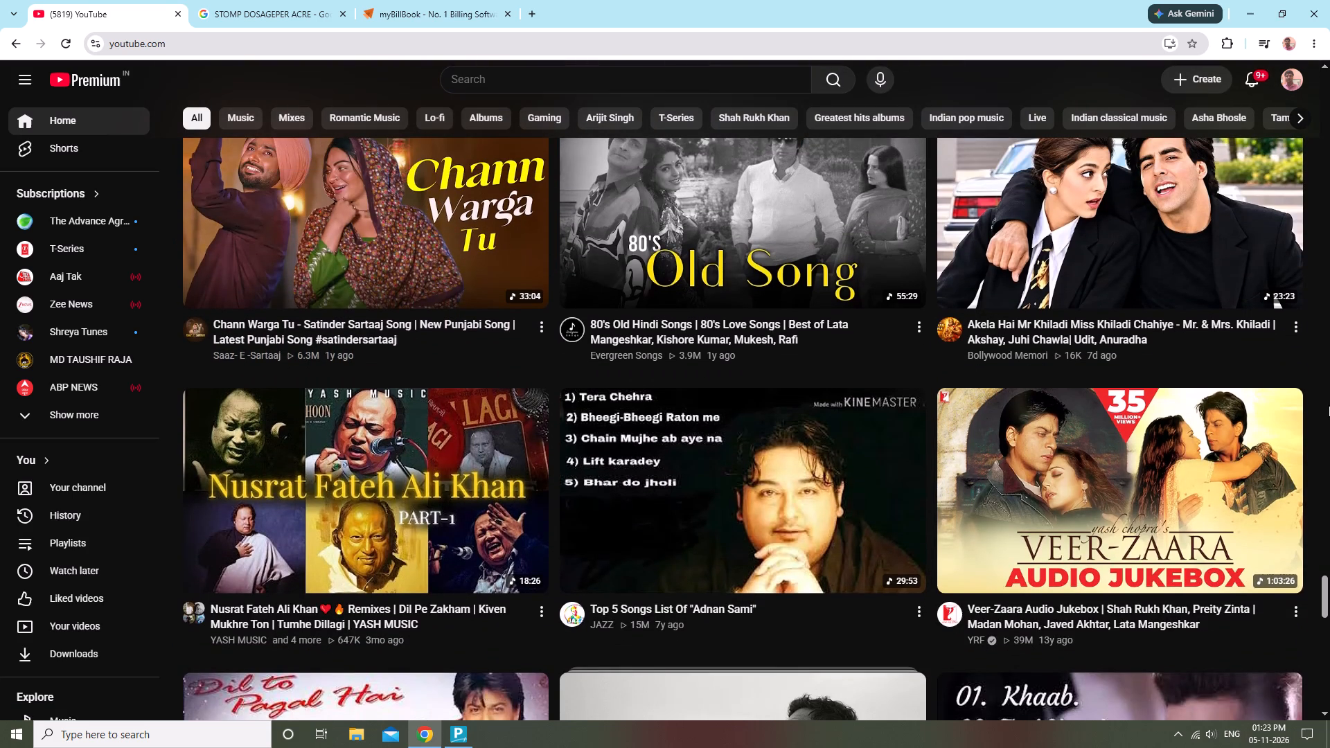
scroll(351, 533, down, 5)
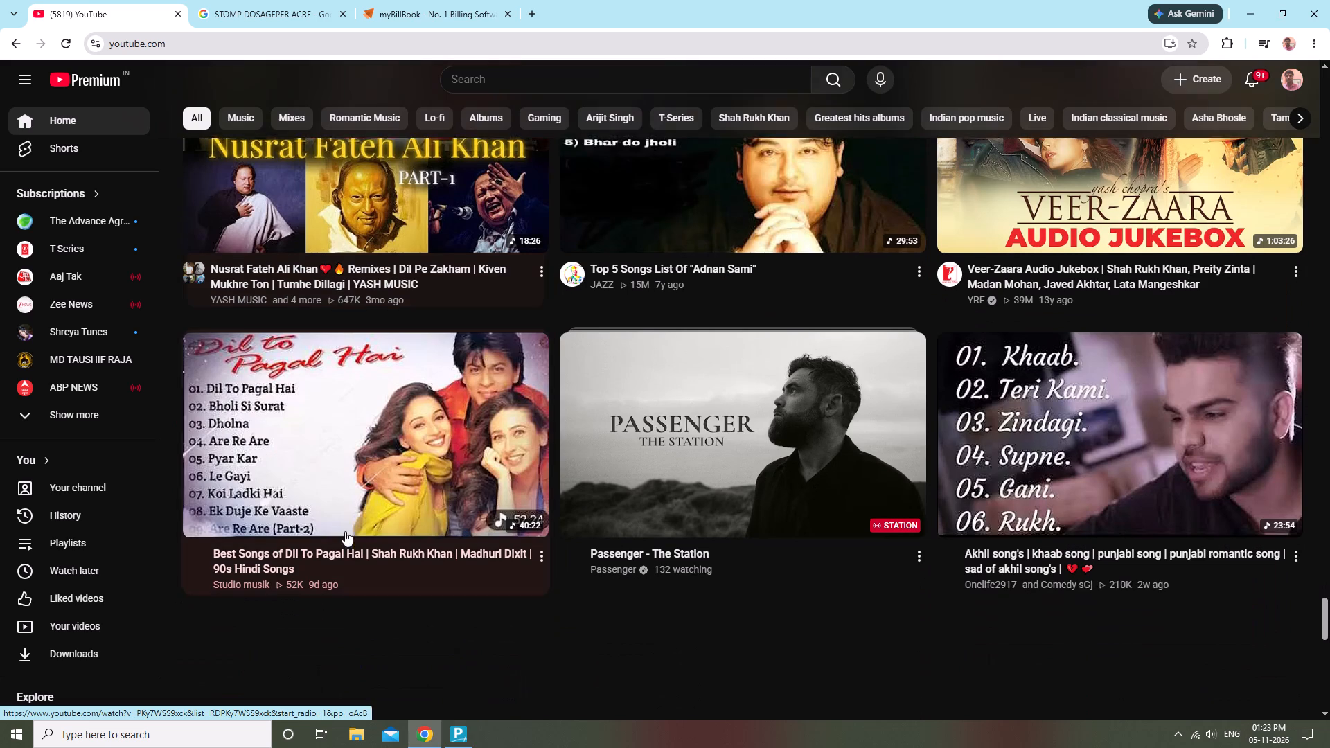
scroll(379, 443, down, 4)
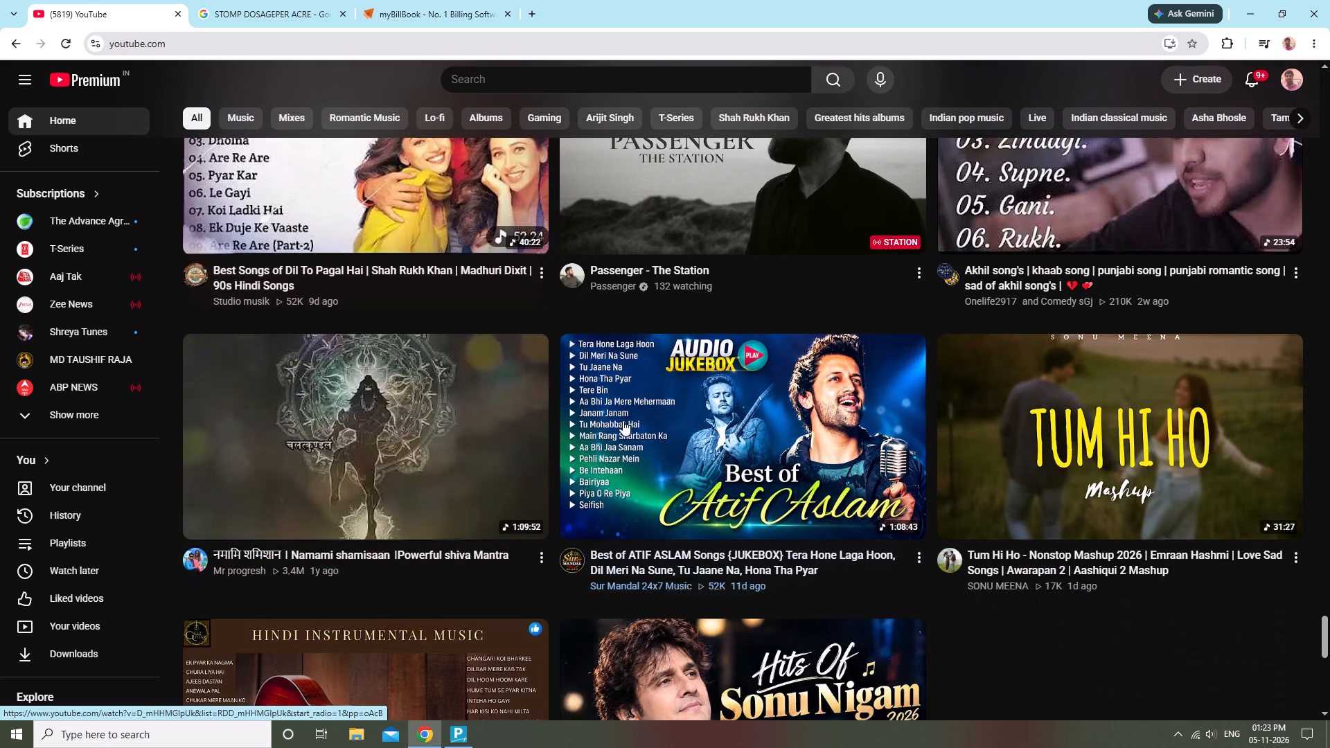
scroll(623, 420, down, 5)
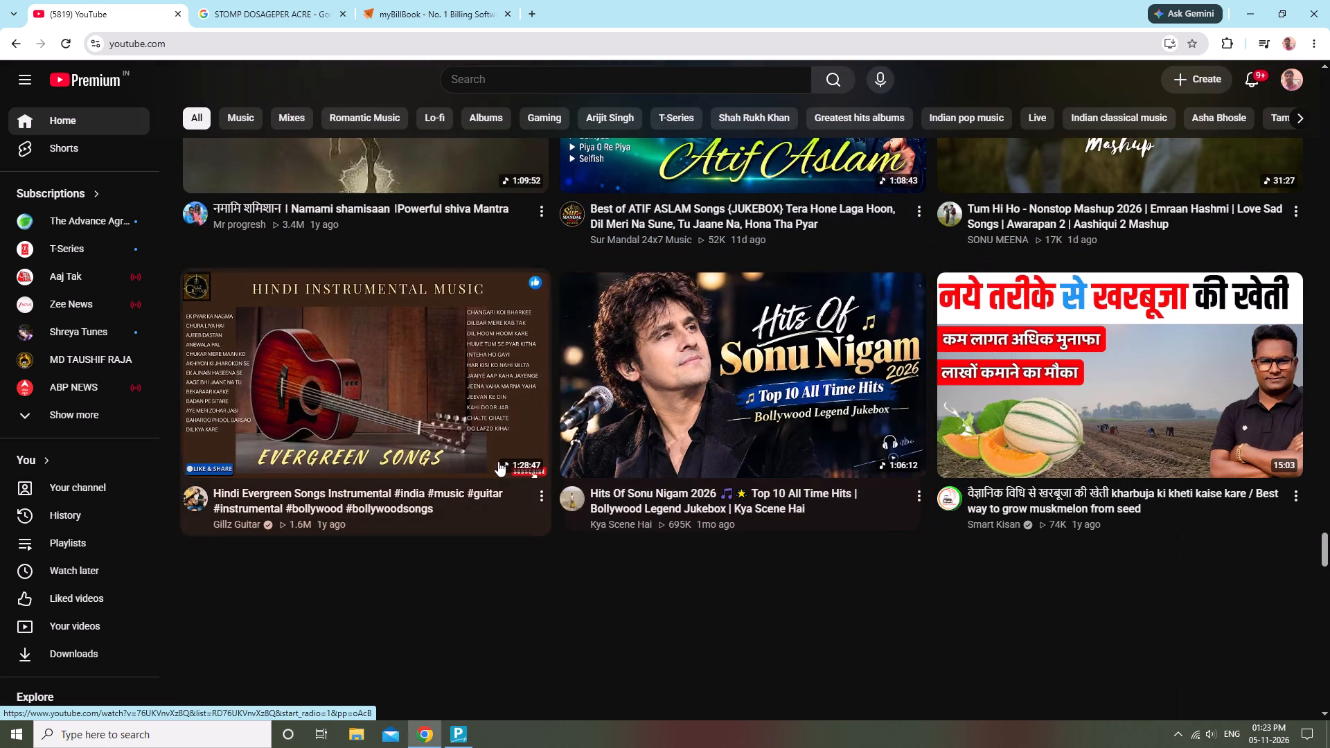
scroll(1329, 332, down, 5)
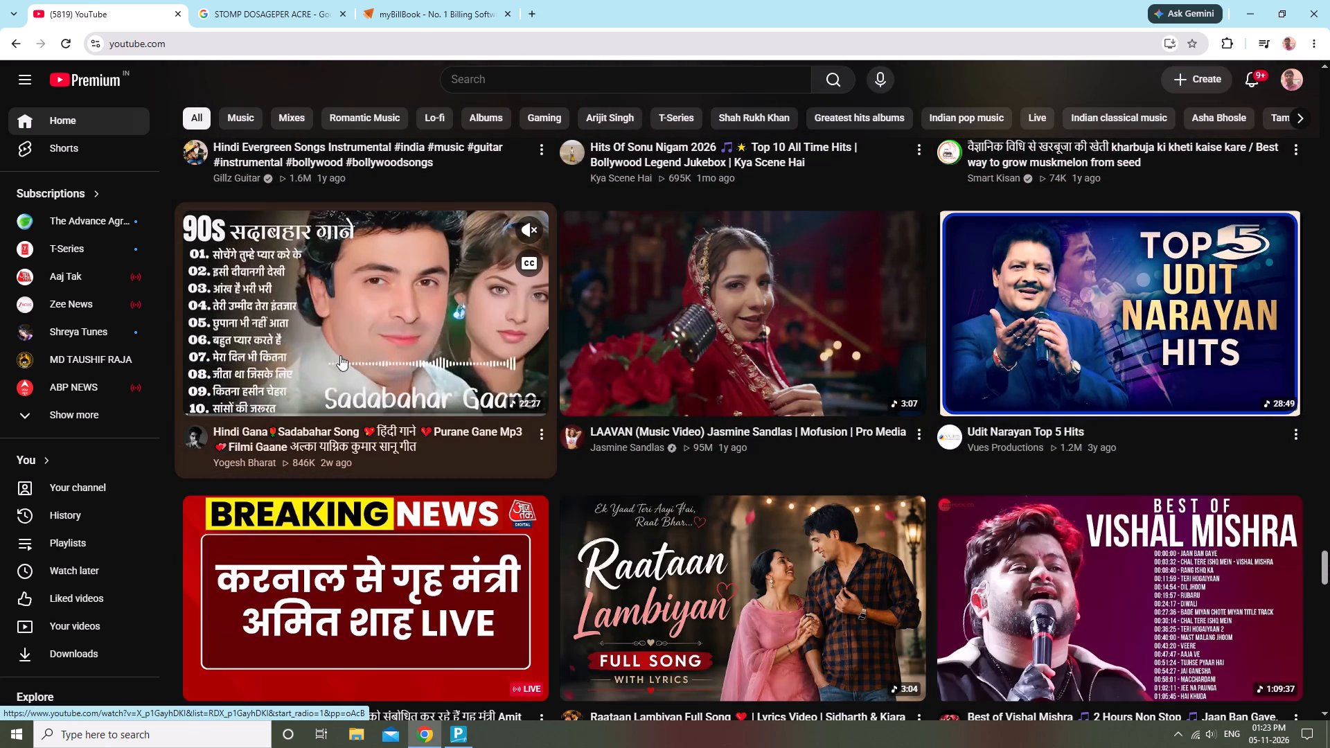
click(388, 348)
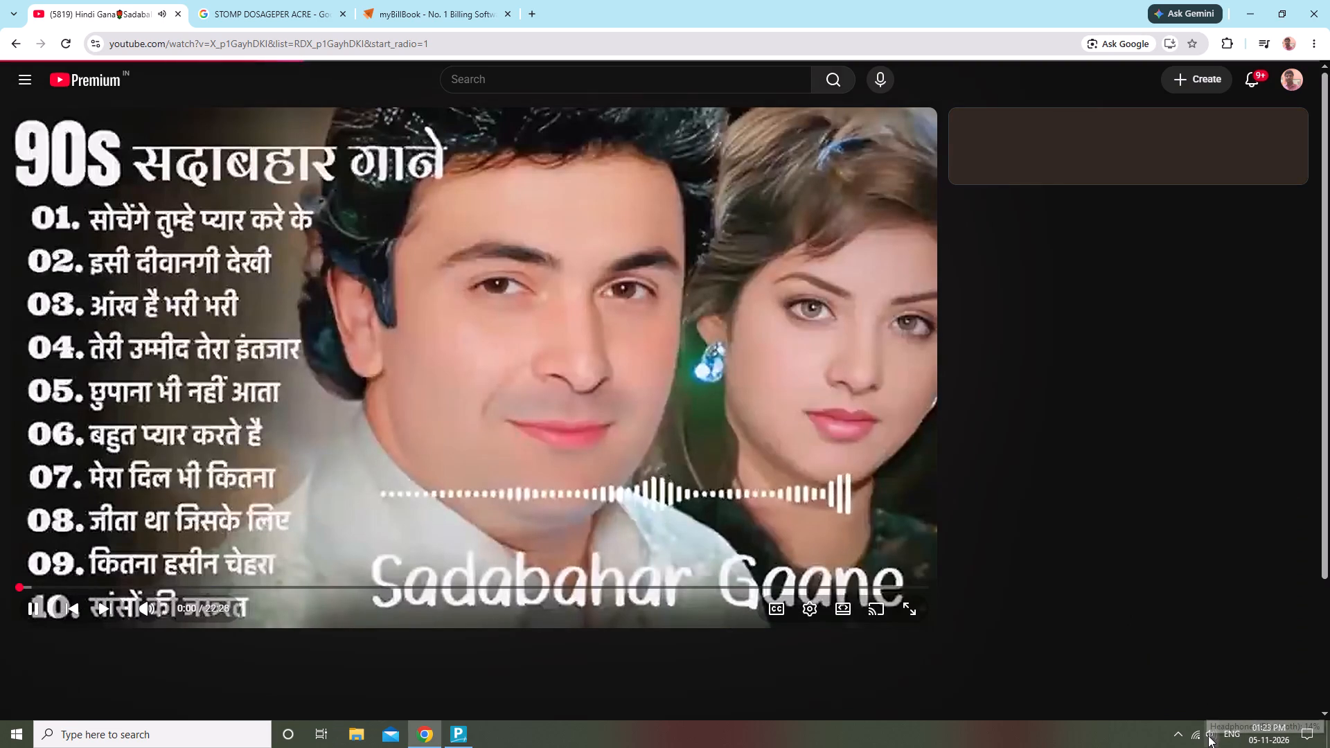
Adjust the system volume of the headphones.
click(1209, 736)
scroll(1209, 736, down, 5)
scroll(1209, 736, up, 3)
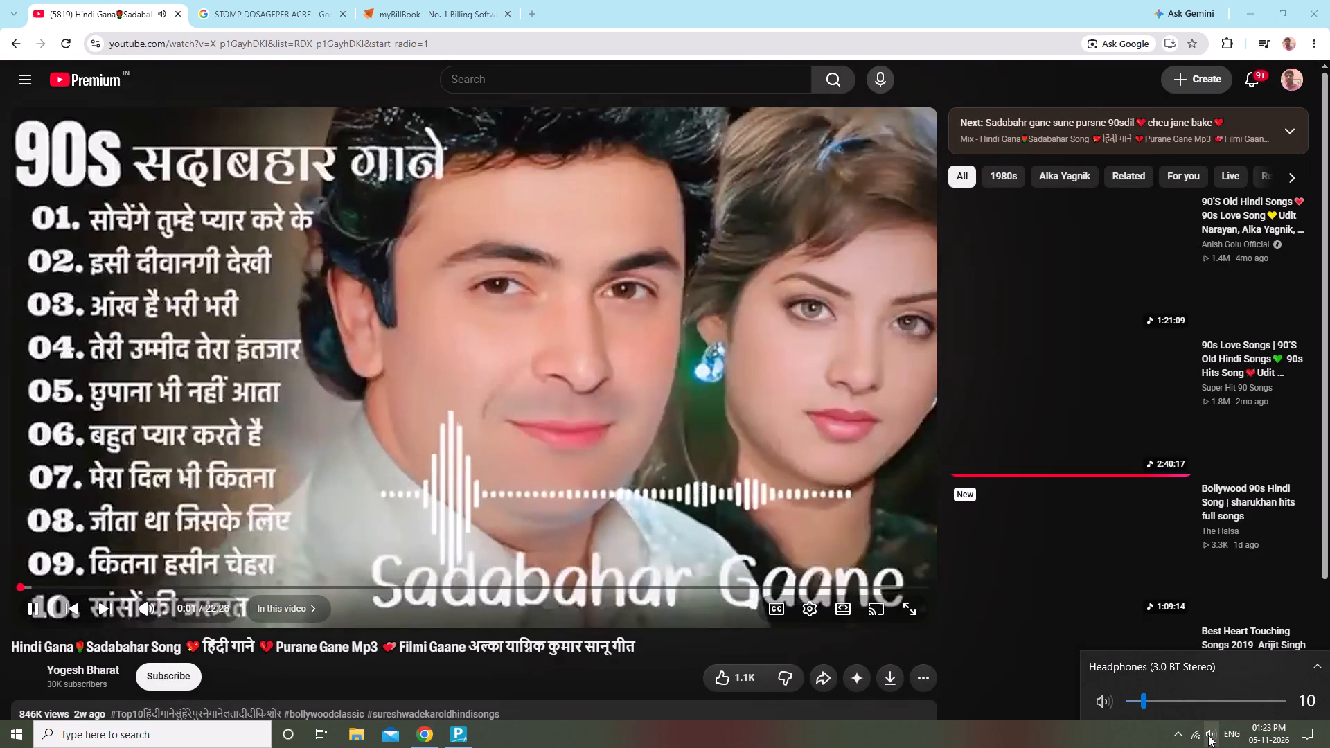
scroll(1208, 735, up, 1)
click(1208, 733)
Switch to myBillBook's list of today's sales invoices and close the "STOMP DOSAGEPER ACRE" Google search tab.
click(425, 0)
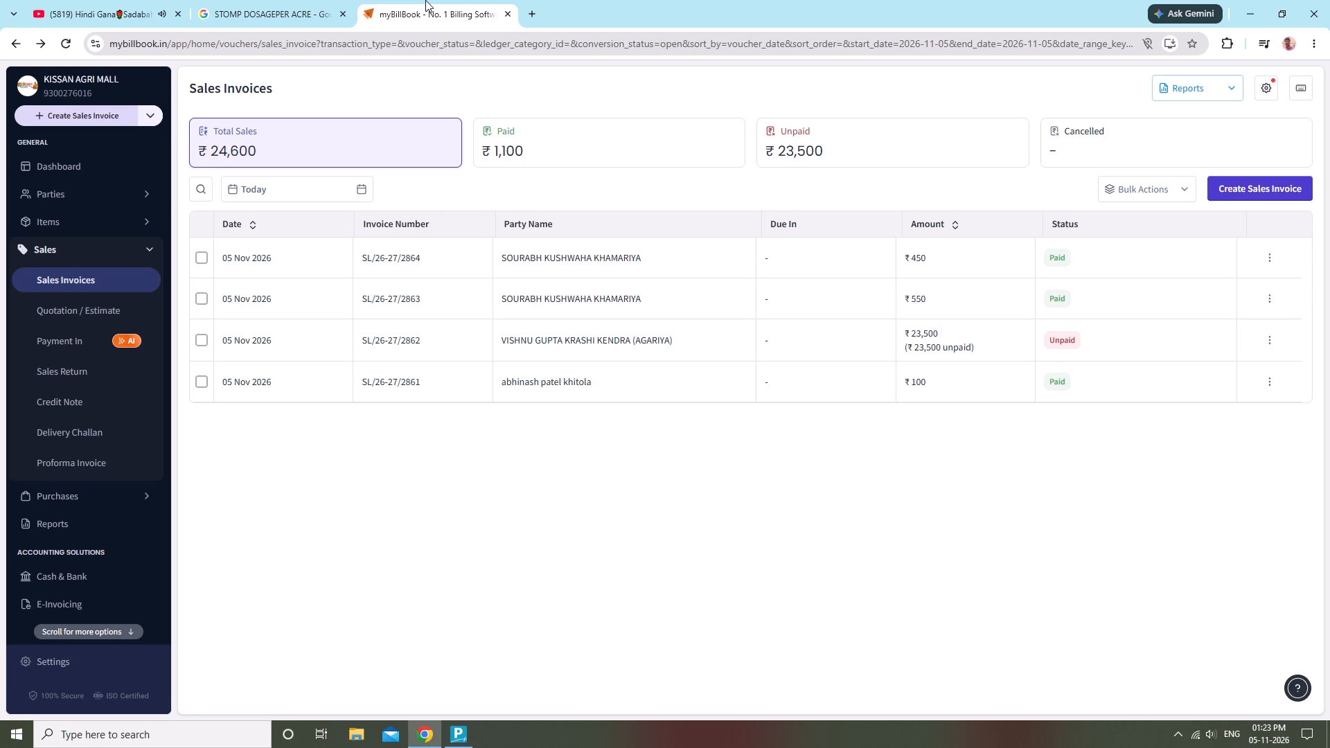
click(339, 16)
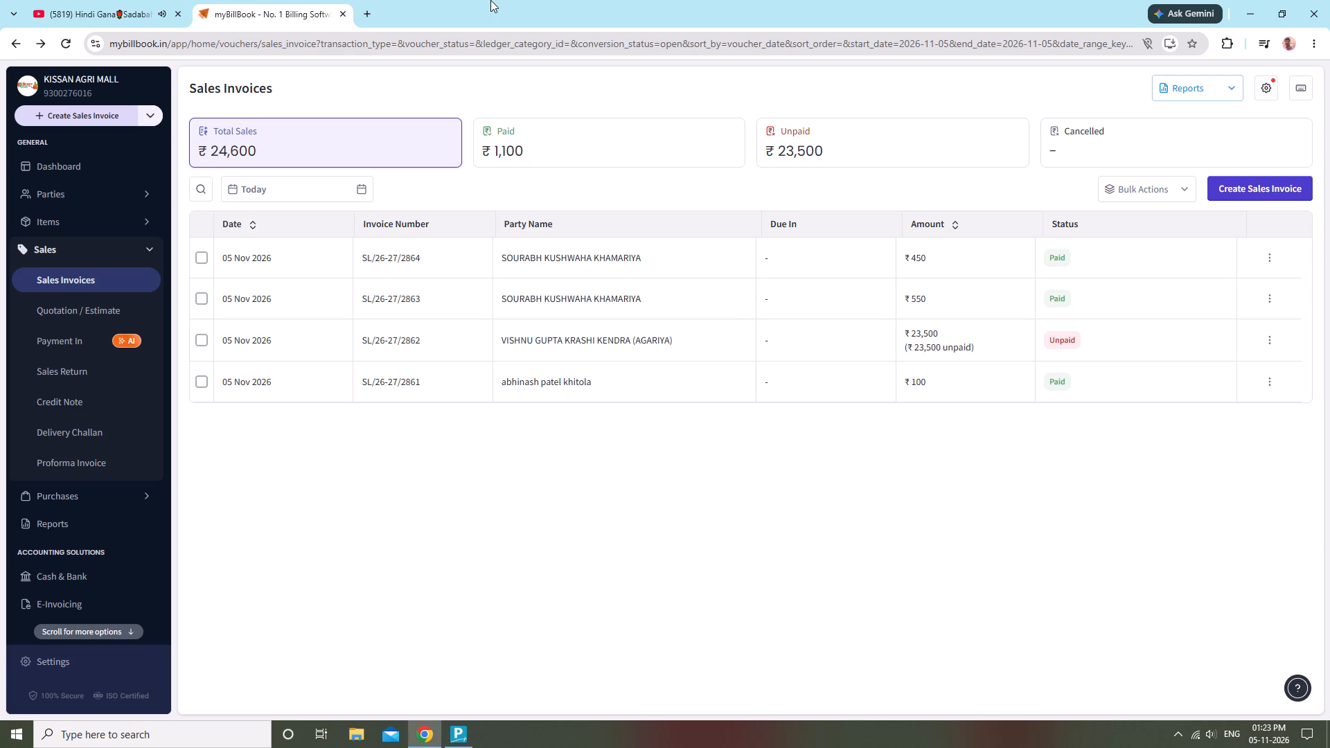